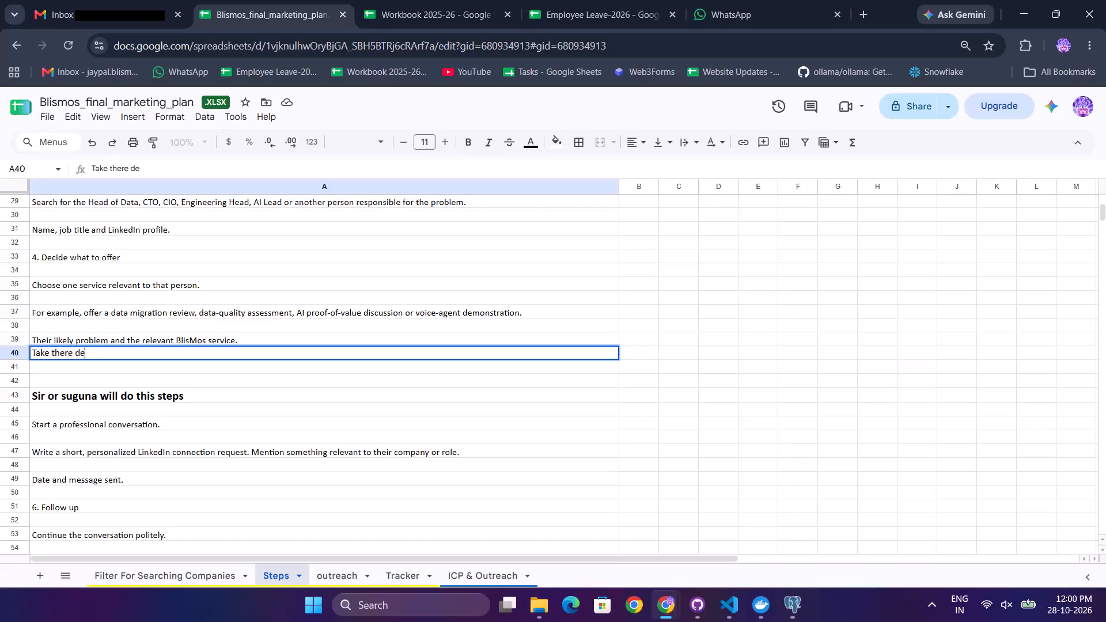
Complete the note in cell A40 of the Steps sheet so it reads "Take there details and add into the sheet that it".
type("tail")
key("space")
key("BackSpace")
type("s and add into the sheet")
key("space")
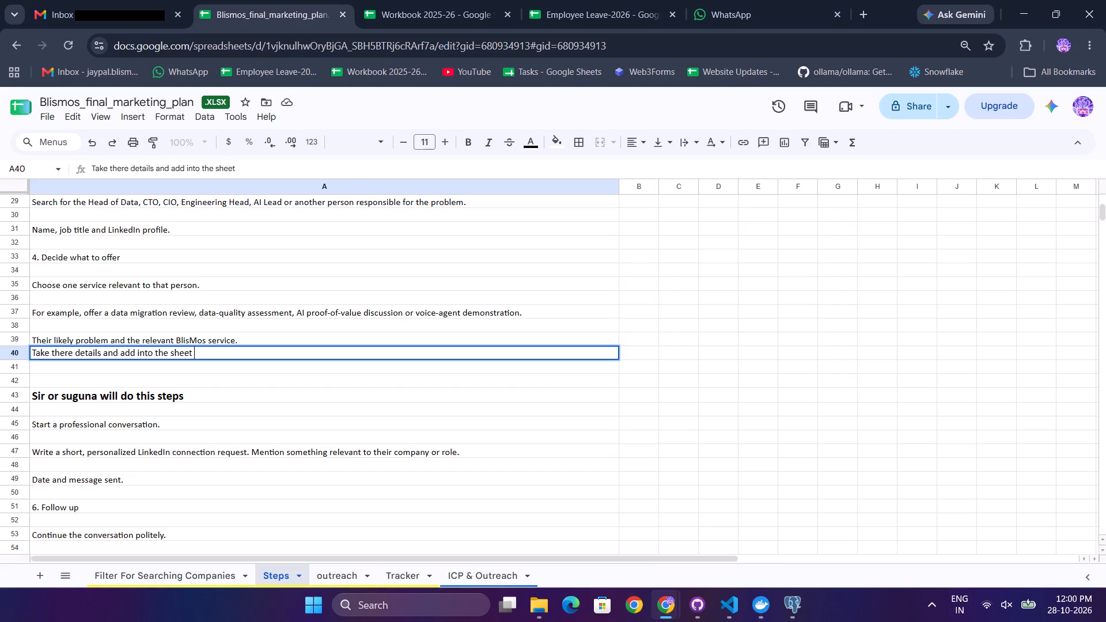
type("that")
key("space")
type("it")
key("Return")
Review the remaining process steps on the Steps sheet and the message templates for each persona on the outreach sheet.
scroll(214, 354, "down", 1)
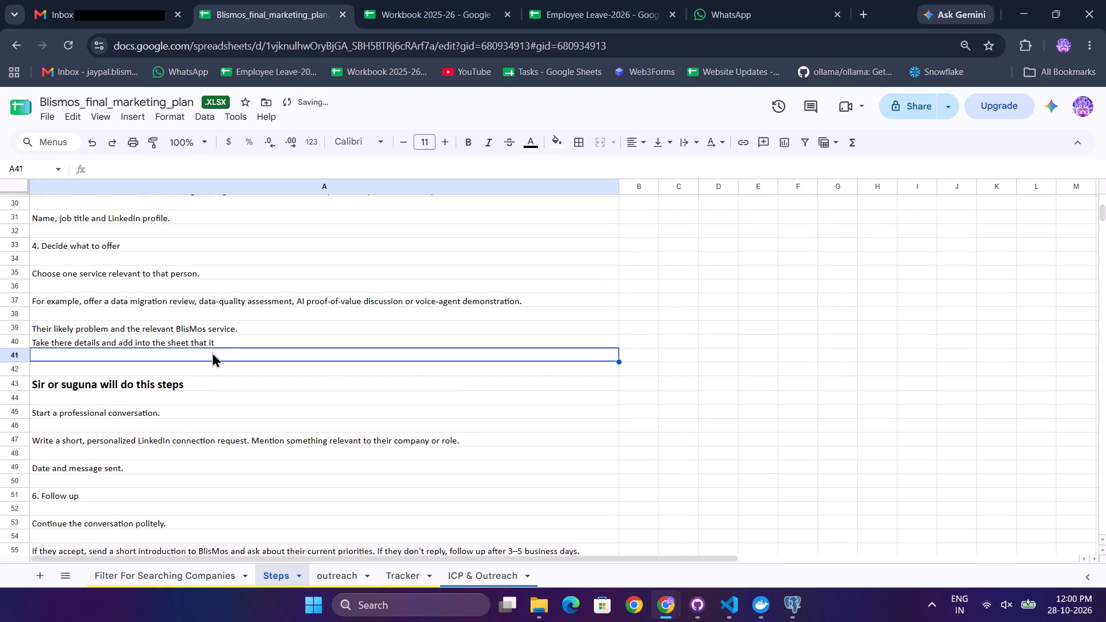
scroll(212, 352, "down", 1)
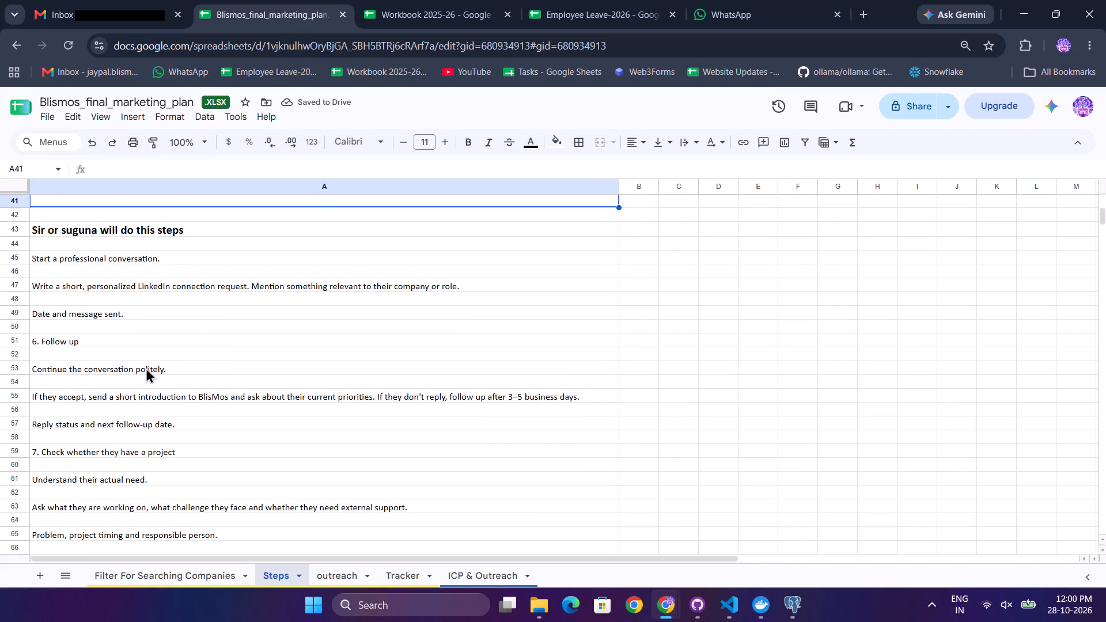
scroll(166, 348, "down", 1)
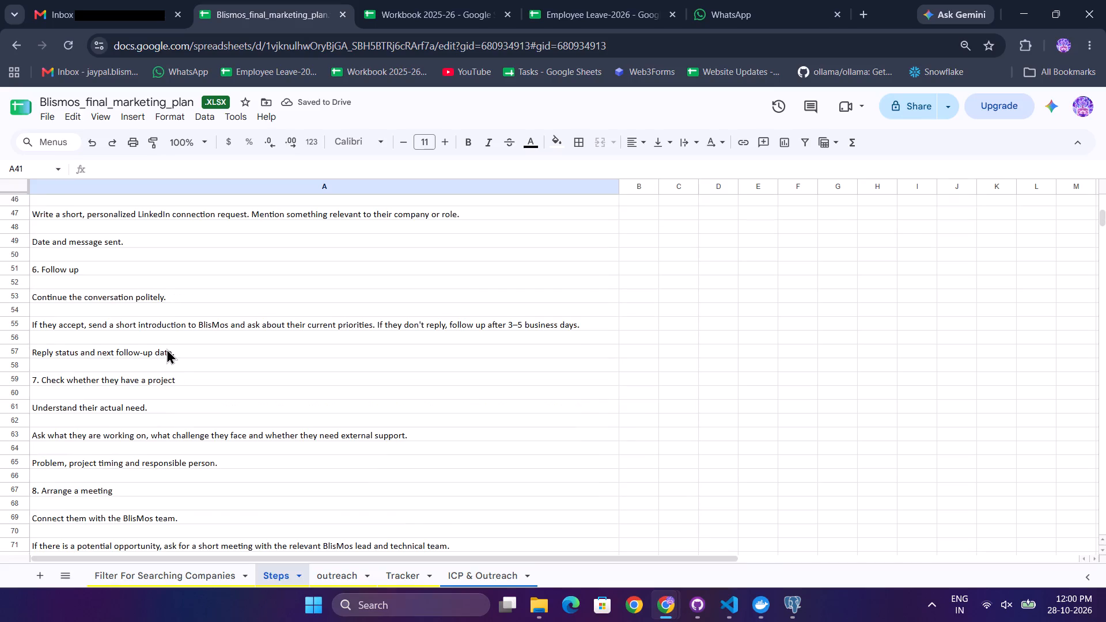
scroll(176, 356, "down", 1)
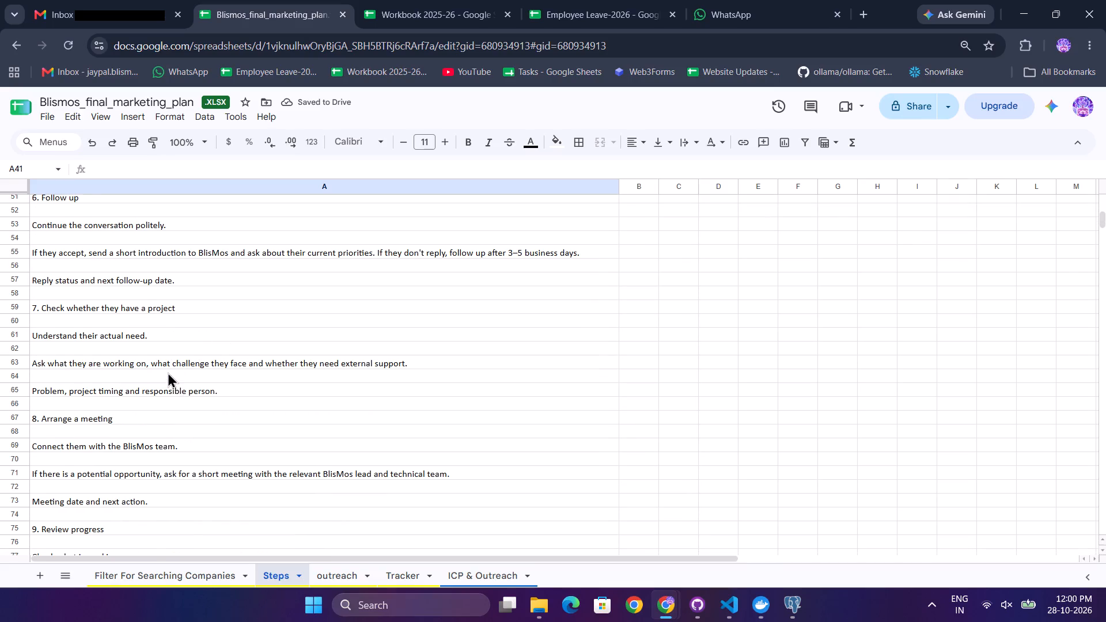
scroll(168, 372, "down", 3)
left_click(343, 574)
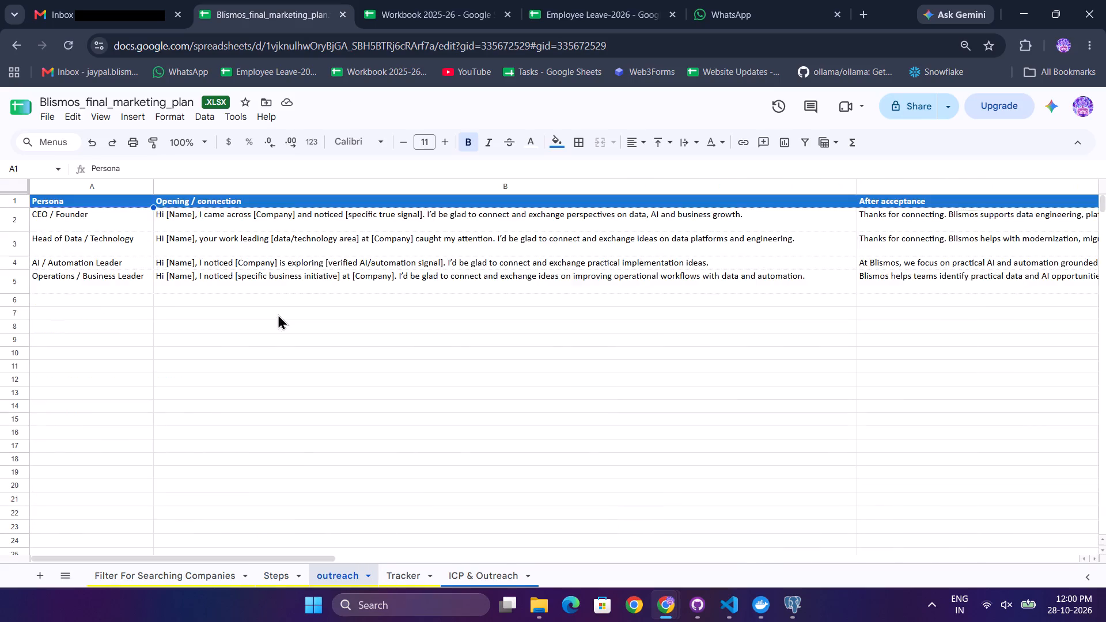
scroll(276, 348, "up", 2)
scroll(276, 348, "down", 1)
scroll(276, 347, "up", 1)
scroll(276, 347, "down", 2)
scroll(276, 347, "up", 3)
scroll(276, 347, "left", 3)
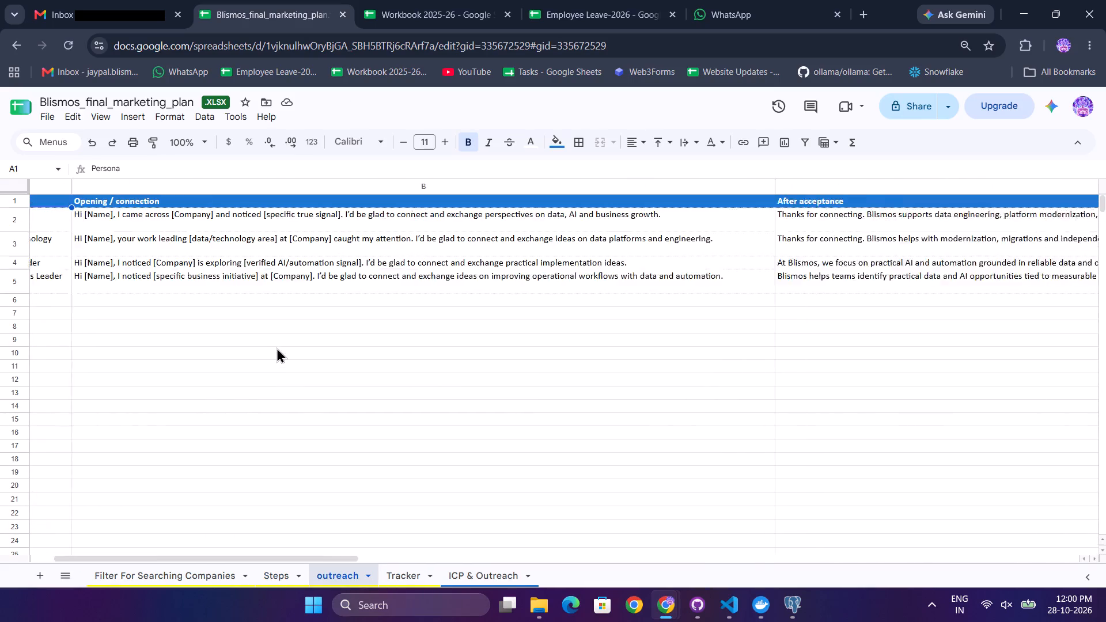
scroll(276, 347, "left", 3)
scroll(276, 347, "right", 3)
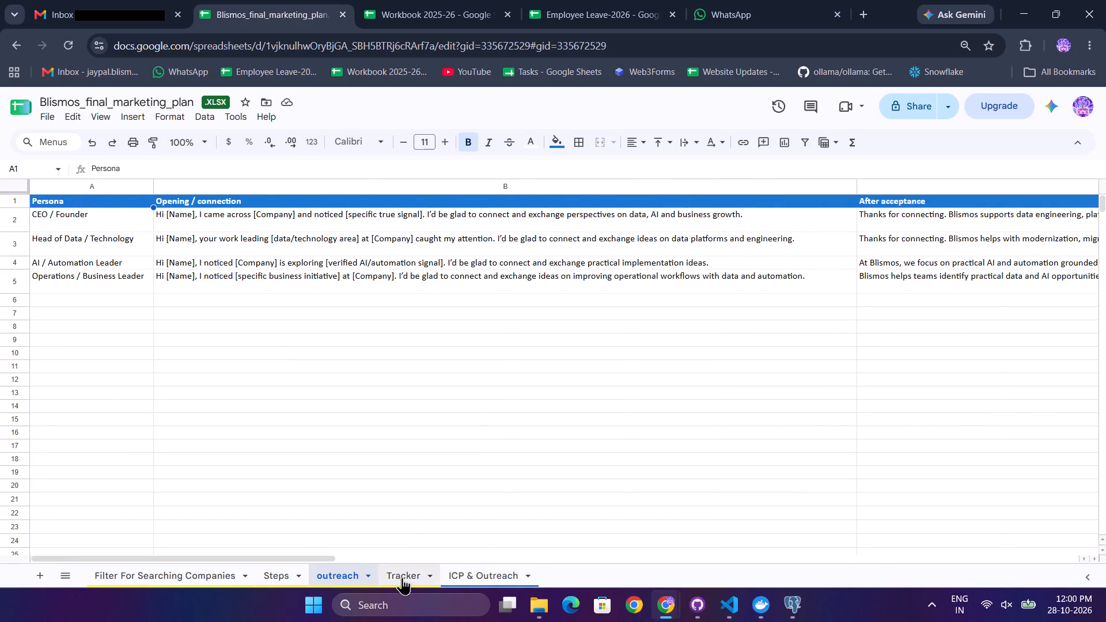
On the Tracker sheet, fit the Lead ID and Company columns to their headers and widen the Title / Persona column.
left_click(402, 577)
scroll(317, 387, "right", 3)
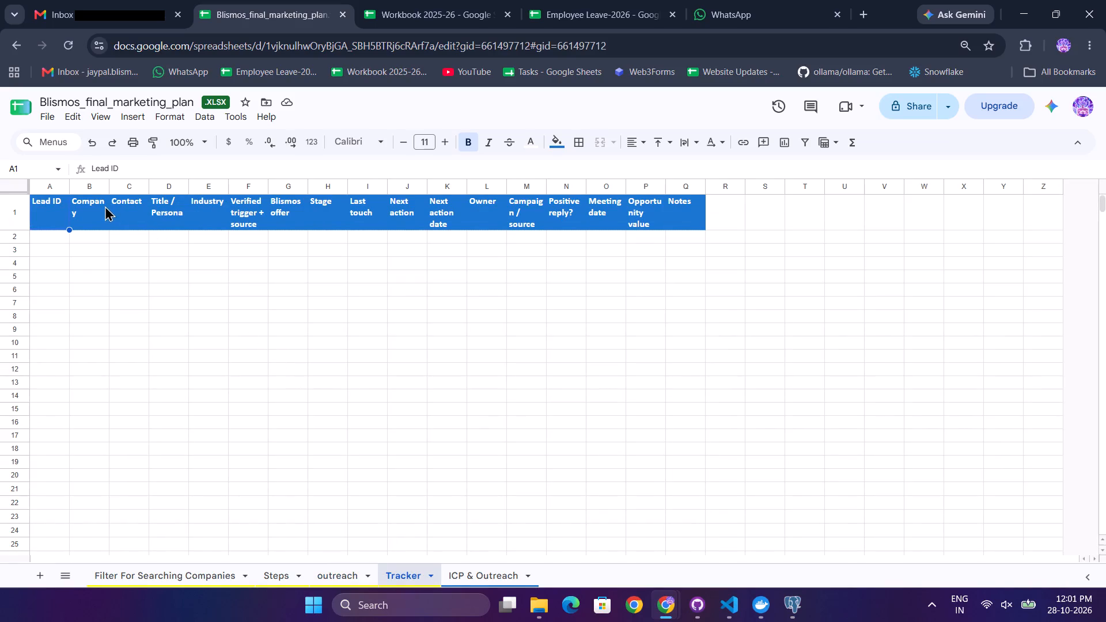
double_click(71, 184)
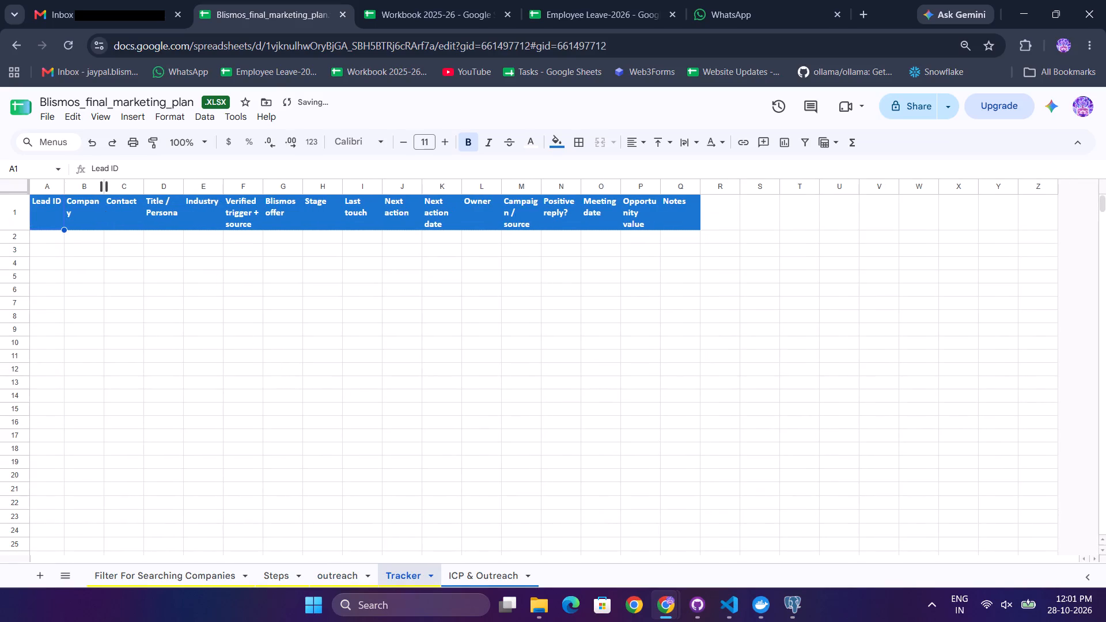
double_click(104, 184)
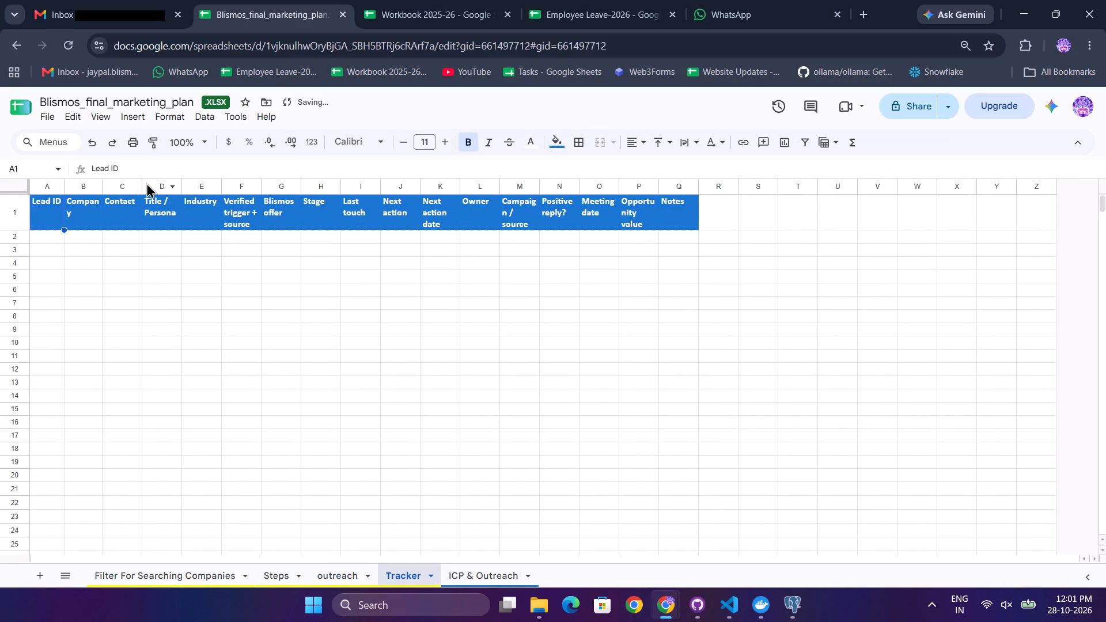
left_click(102, 185)
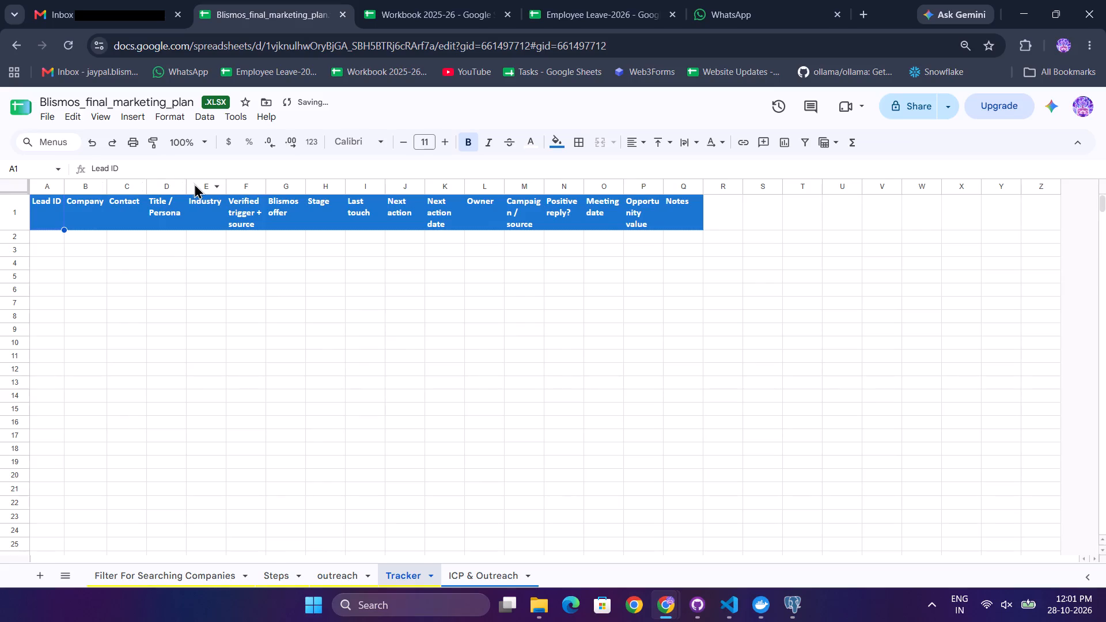
left_click_drag(188, 181, 195, 181)
left_click_drag(185, 187, 197, 187)
Widen the Verified trigger + source, Blismos offer, Stage, Next action and Next action date columns.
left_click_drag(281, 185, 309, 185)
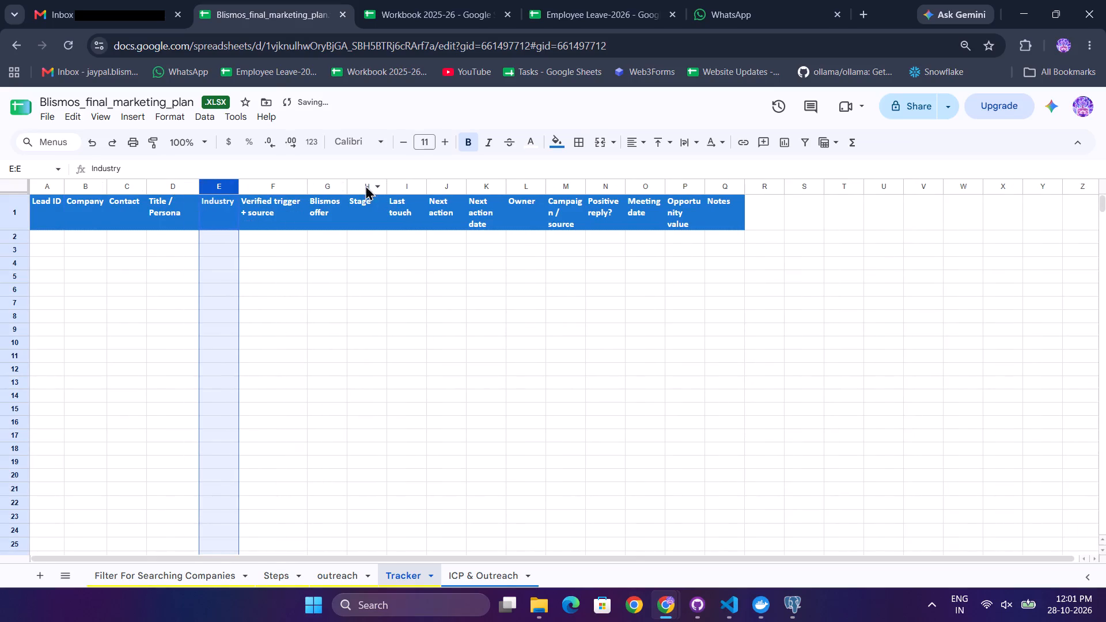
left_click_drag(347, 183, 353, 184)
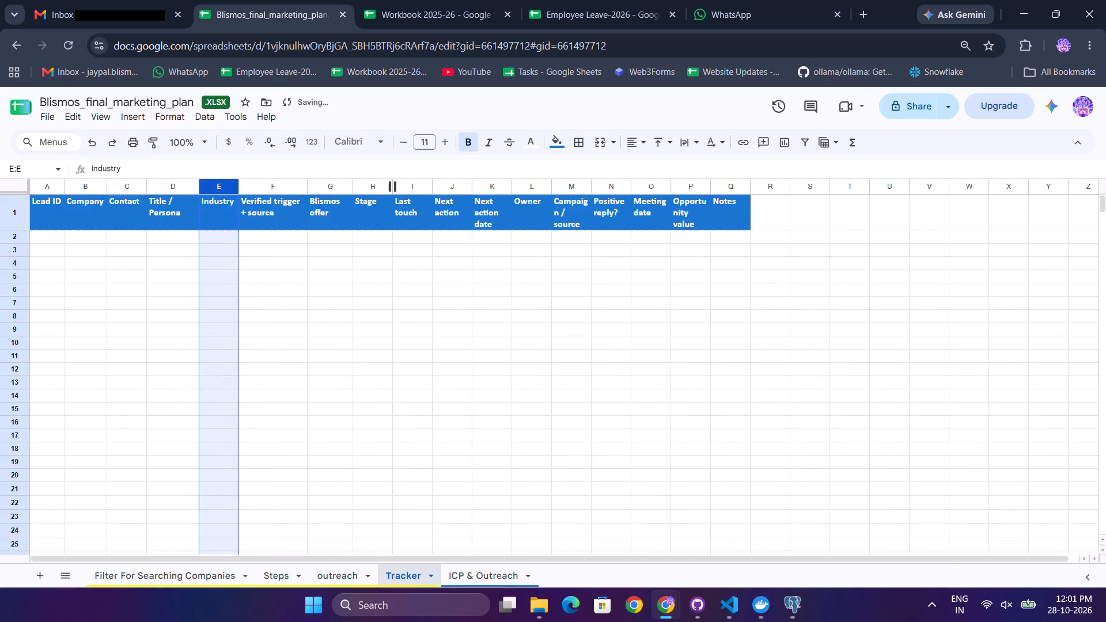
left_click_drag(393, 184, 416, 185)
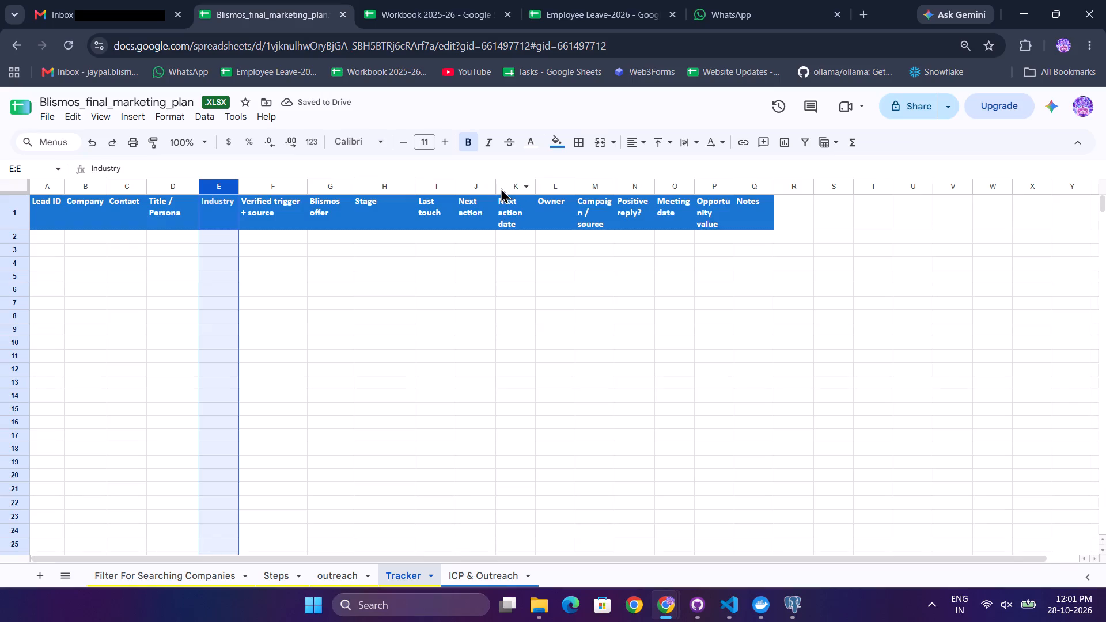
left_click_drag(497, 184, 511, 185)
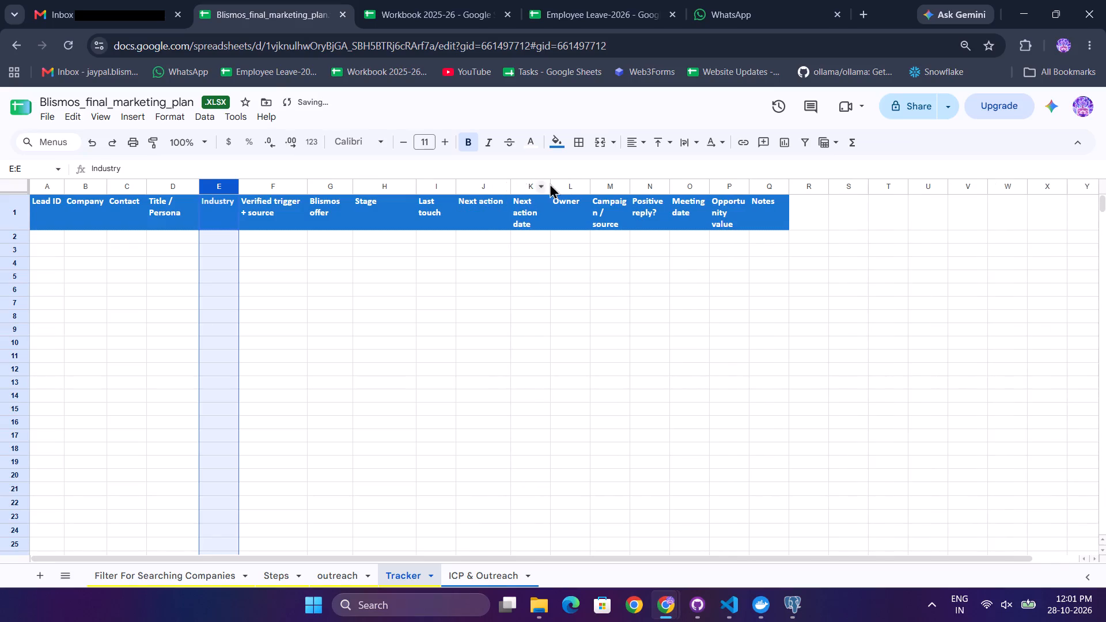
left_click_drag(550, 186, 569, 186)
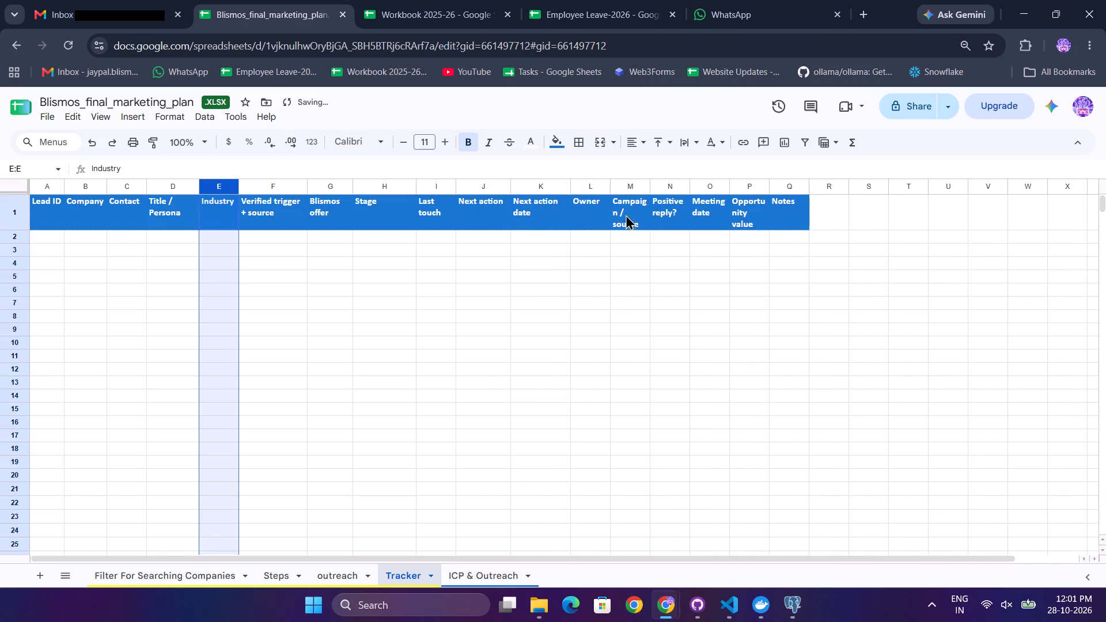
Change the "Last touch" header in I1 to "Last touch Date" and widen its column to fit the text on one line.
double_click(442, 214)
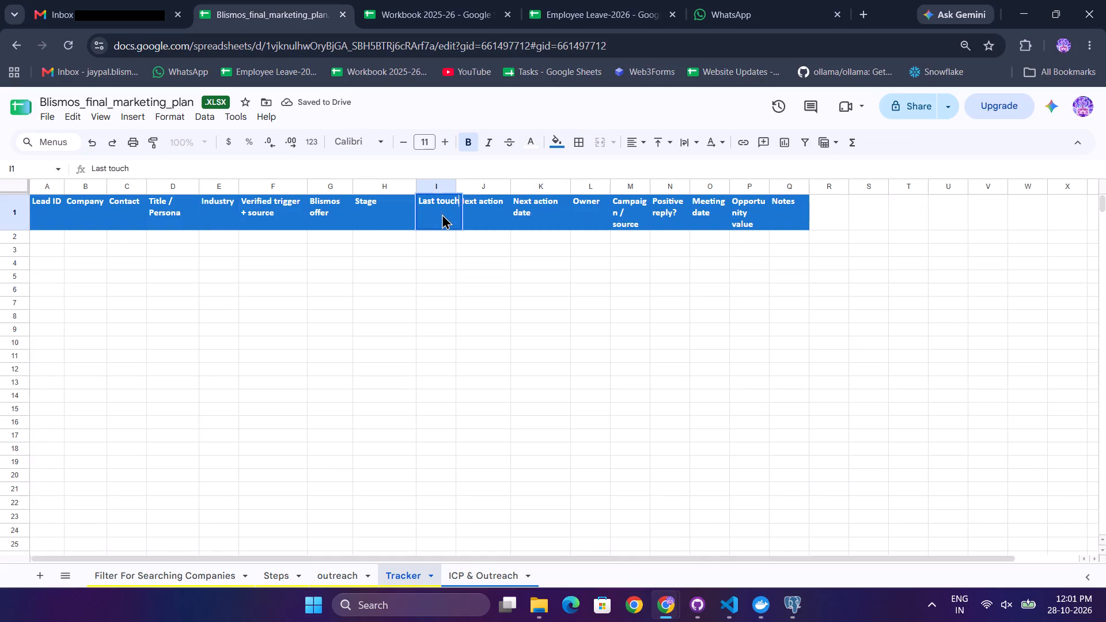
left_click_drag(458, 184, 480, 184)
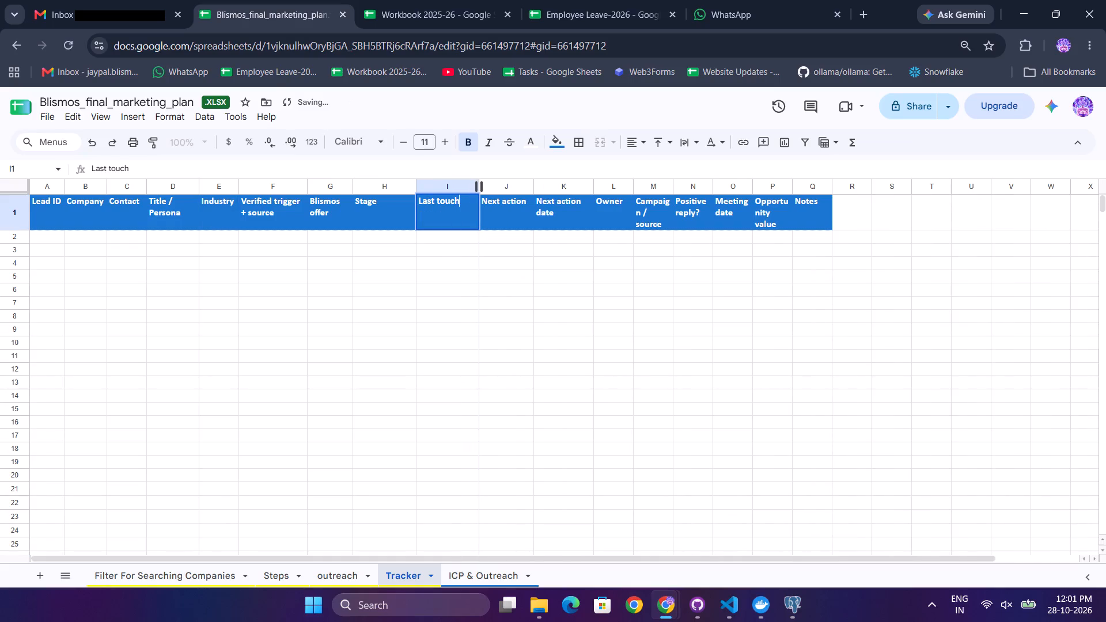
left_click(468, 202)
key("space")
type("Date")
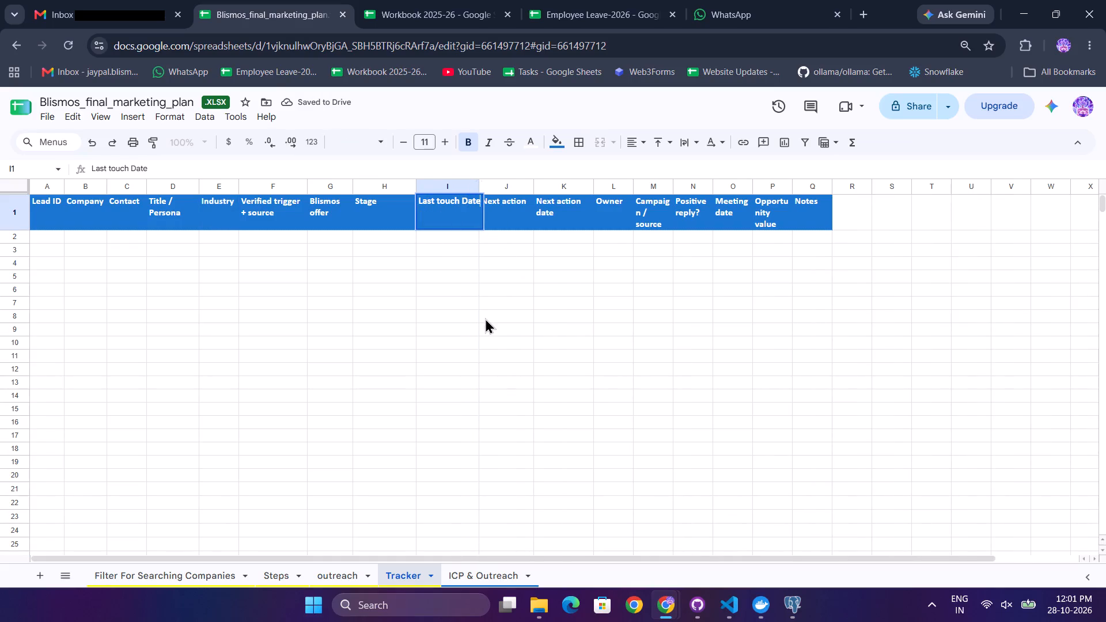
key("Return")
left_click_drag(481, 184, 487, 184)
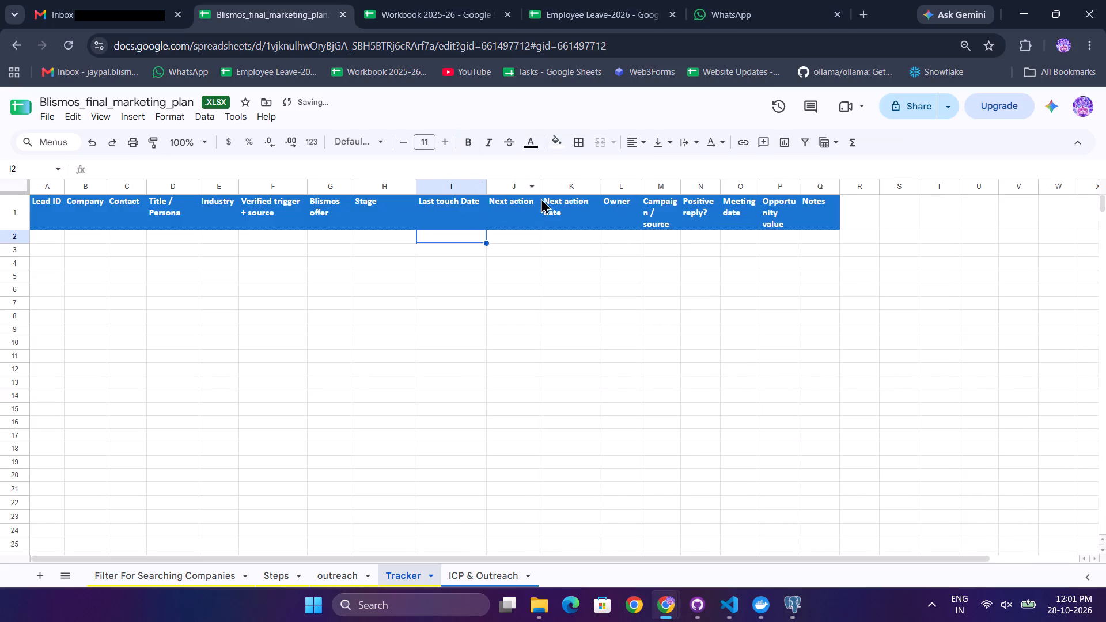
Widen the Next action date, Owner, Campaign / source, Positive reply?, Meeting date and Opportunity value columns.
left_click_drag(600, 187, 620, 187)
left_click_drag(659, 187, 672, 187)
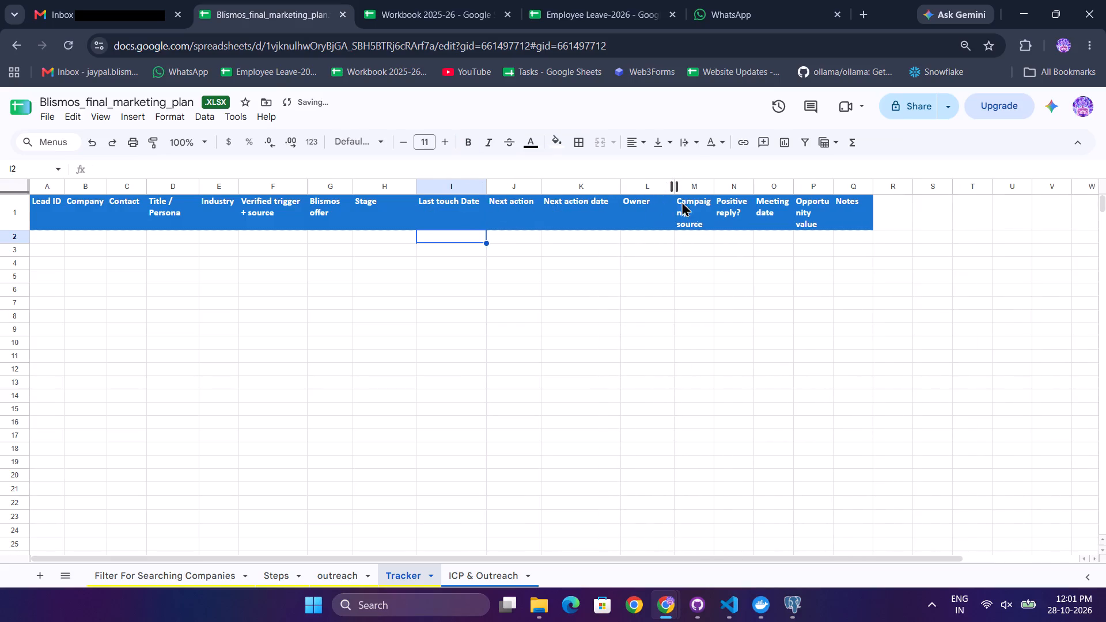
left_click(637, 239)
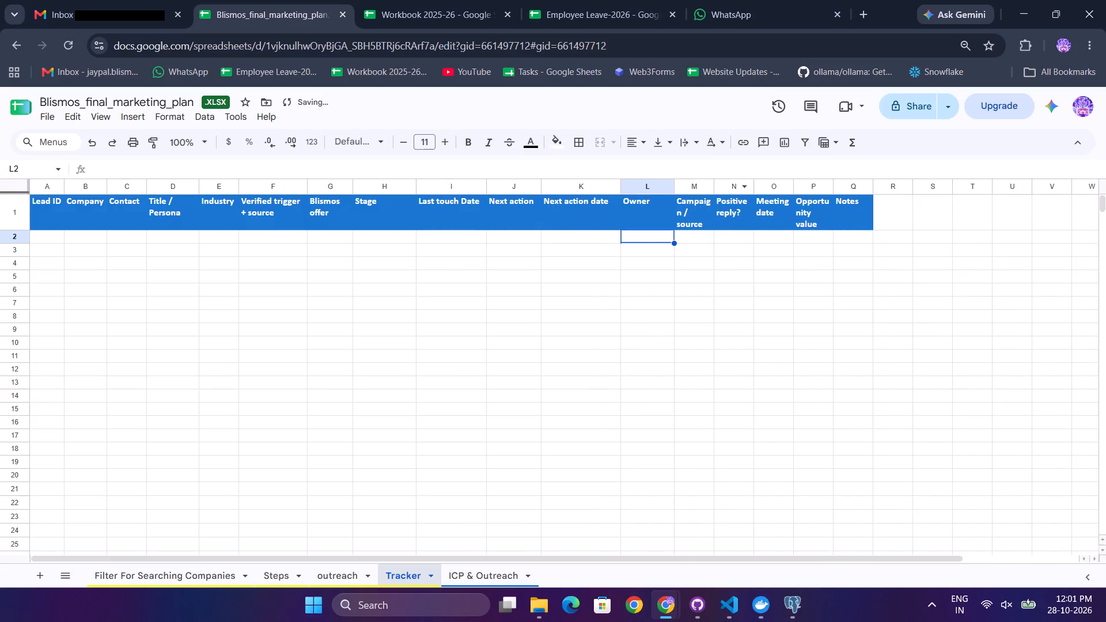
left_click_drag(714, 188, 735, 184)
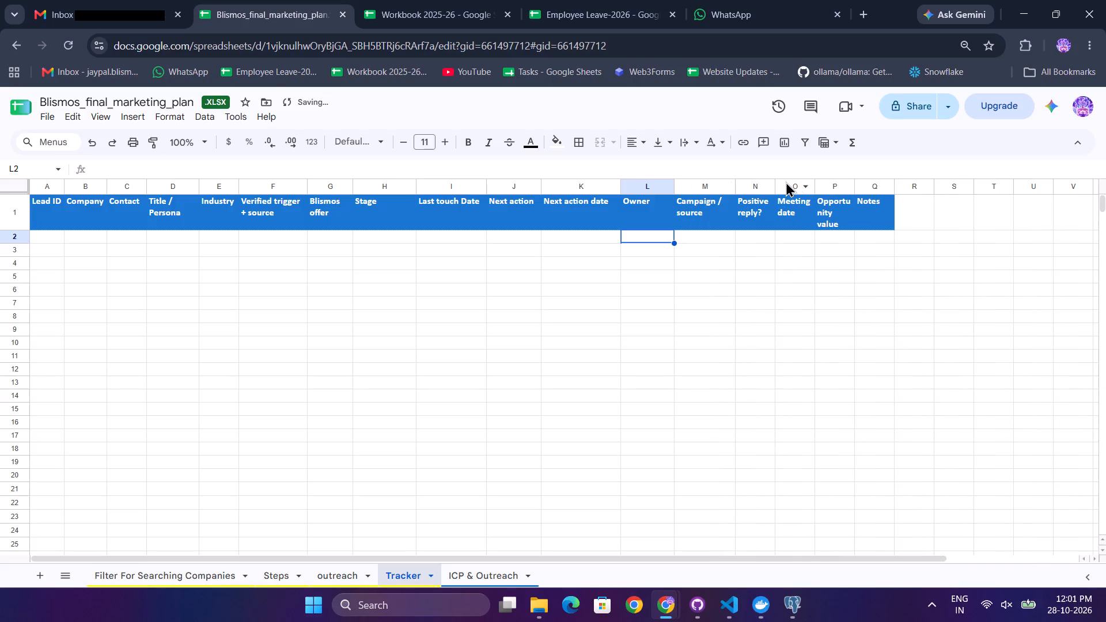
left_click_drag(776, 187, 782, 185)
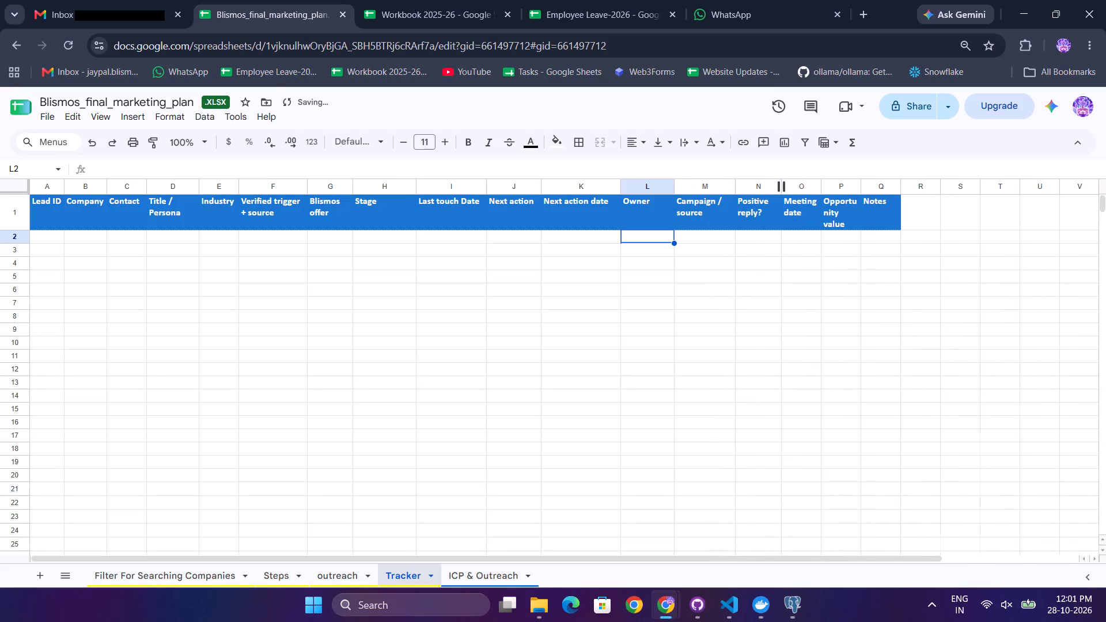
left_click_drag(823, 185, 829, 185)
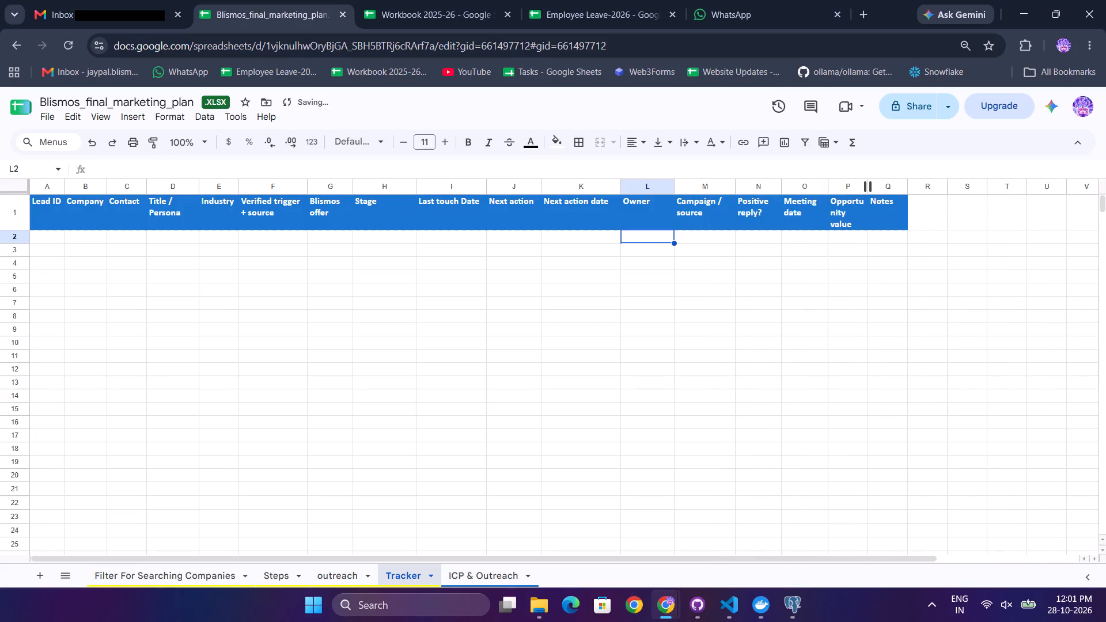
left_click_drag(870, 188, 884, 181)
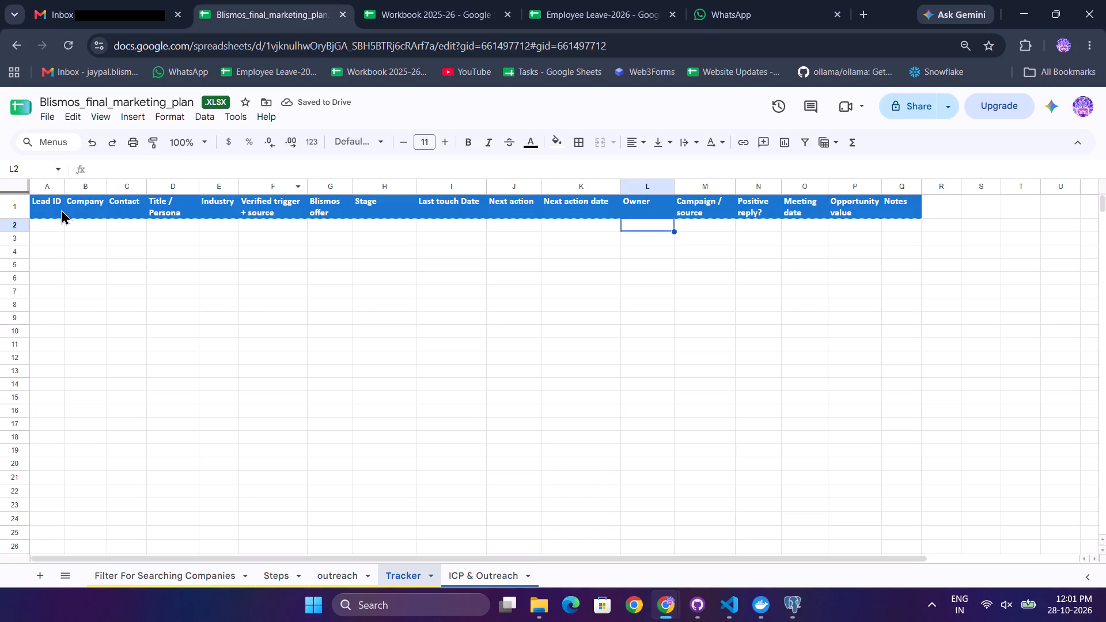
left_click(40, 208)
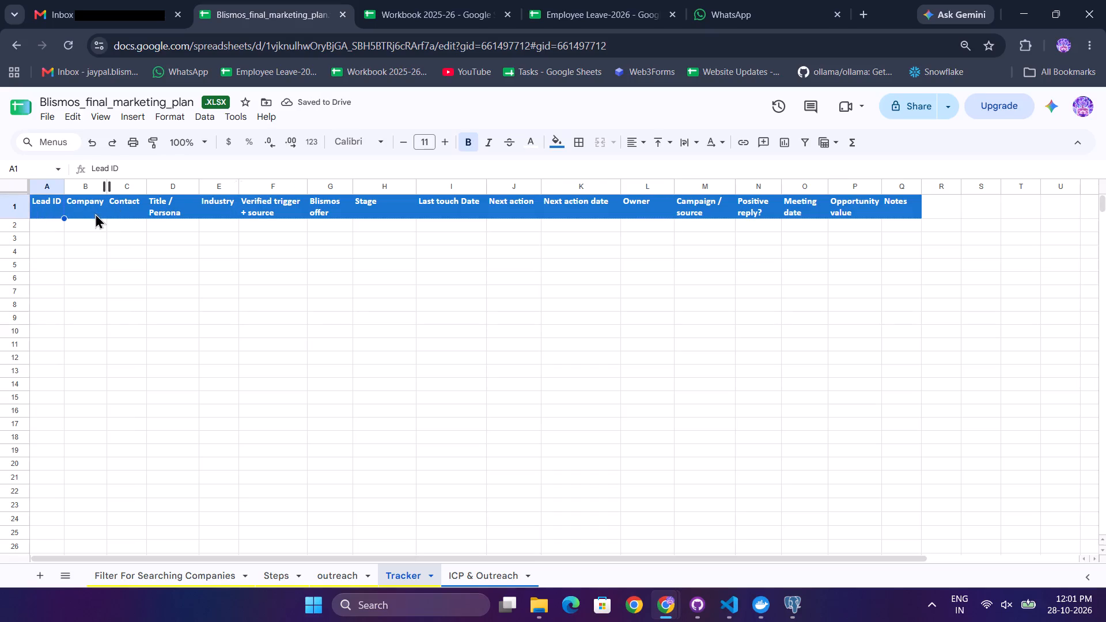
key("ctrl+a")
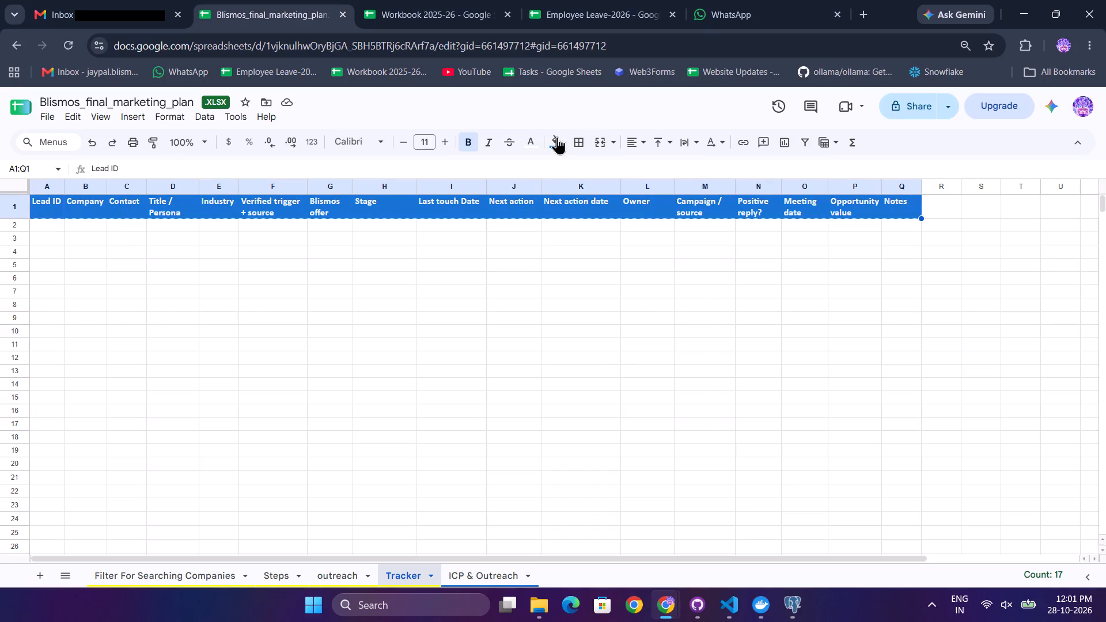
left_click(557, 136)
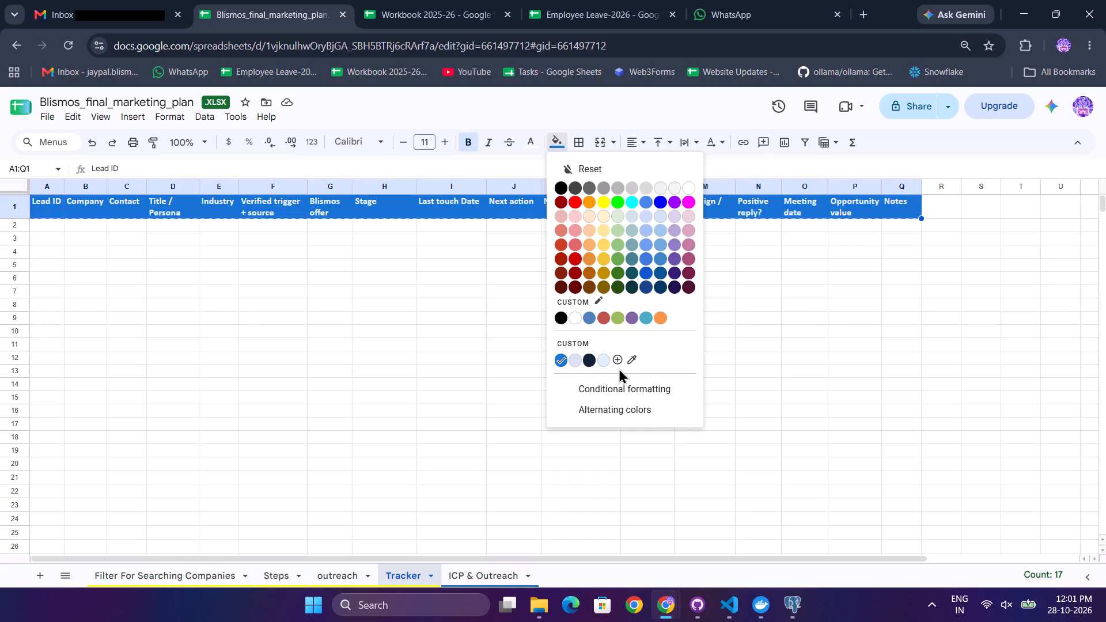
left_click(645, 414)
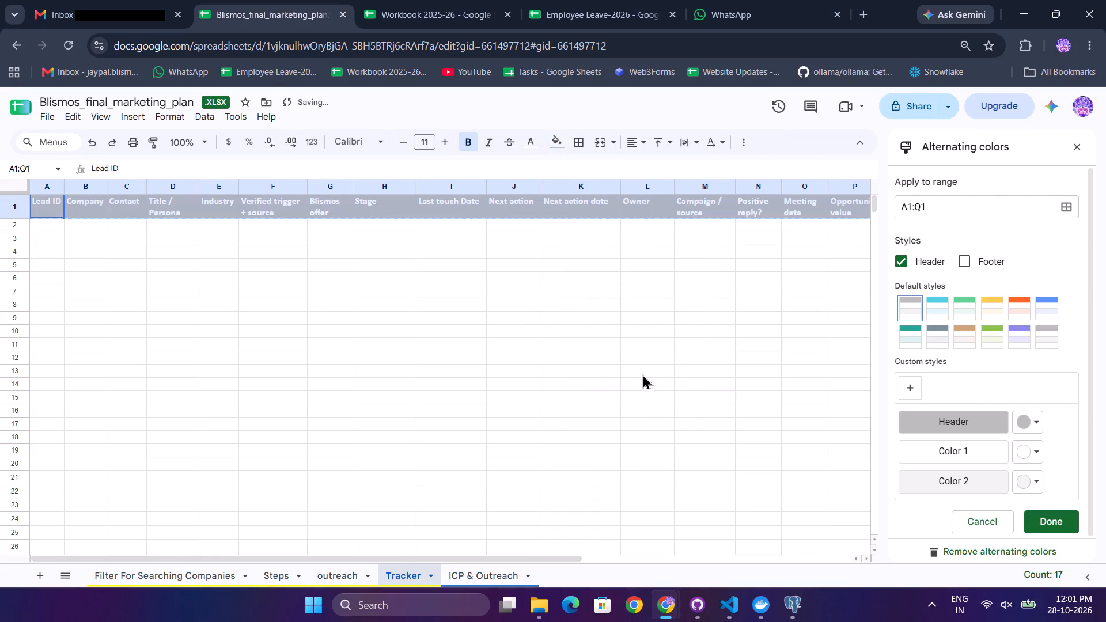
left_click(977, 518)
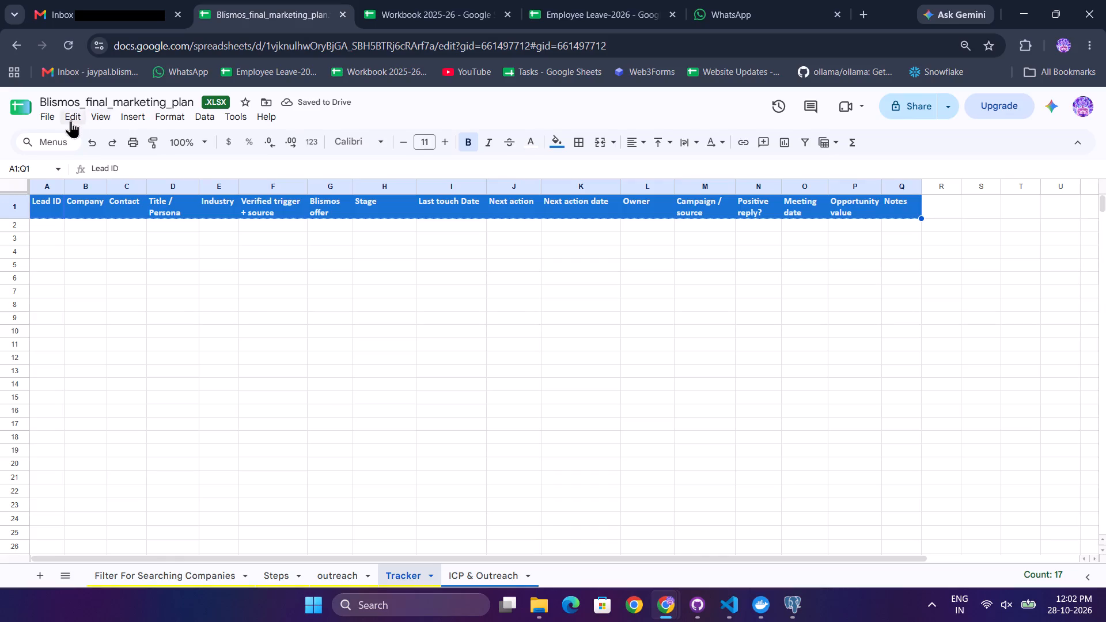
Clear all formatting from the header cells A1:Q1 on the Tracker sheet.
double_click(51, 113)
left_click(43, 120)
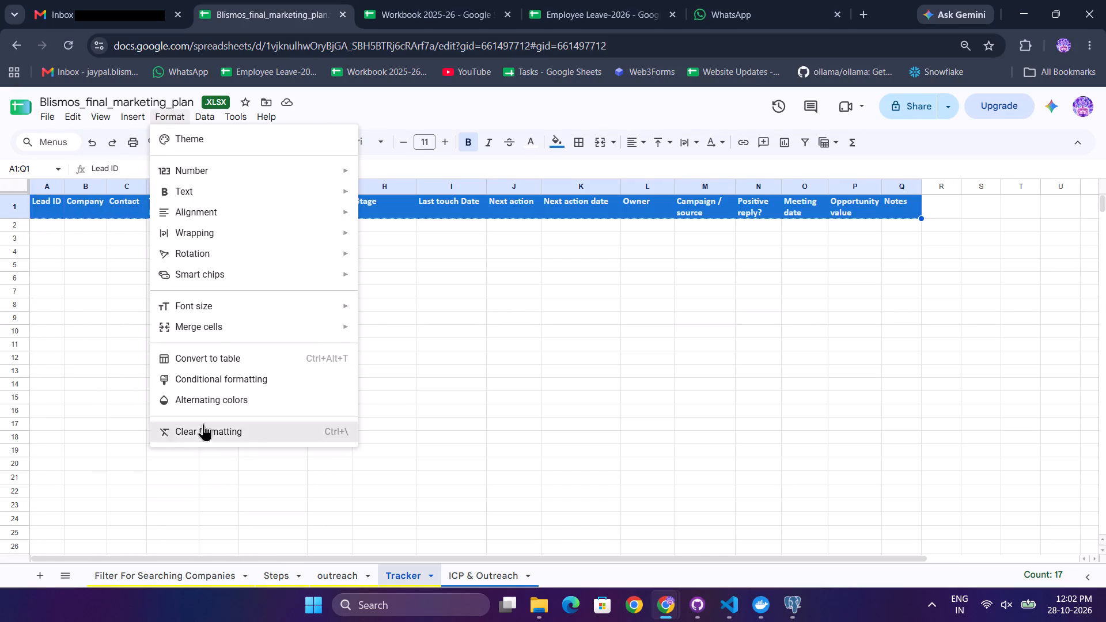
left_click(221, 433)
left_click(136, 321)
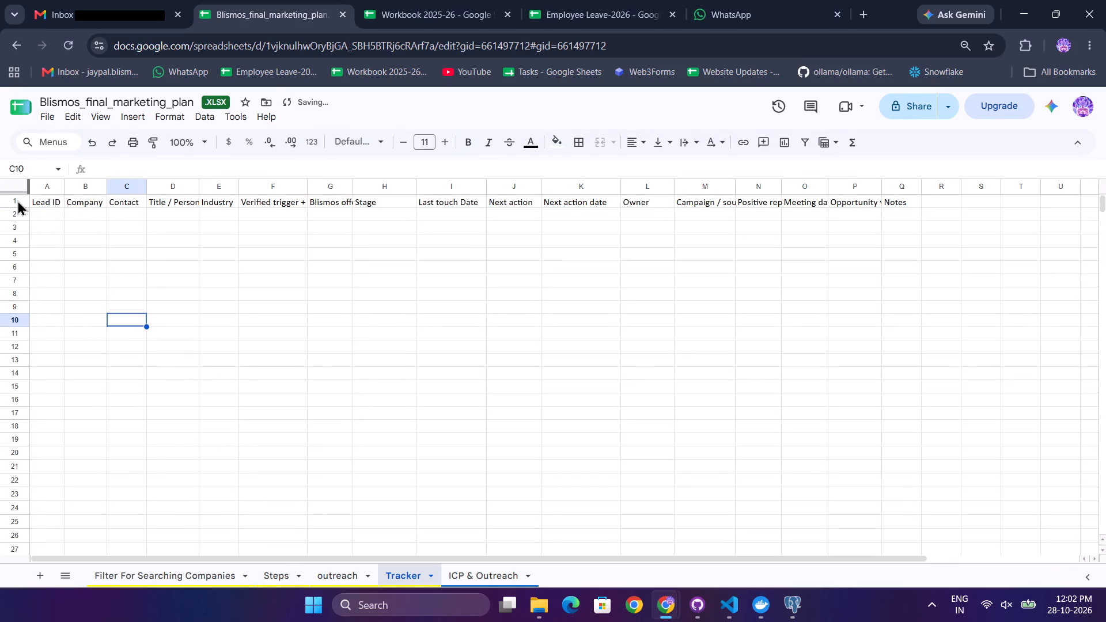
Fit the width of all Tracker columns to their header text.
left_click(17, 200)
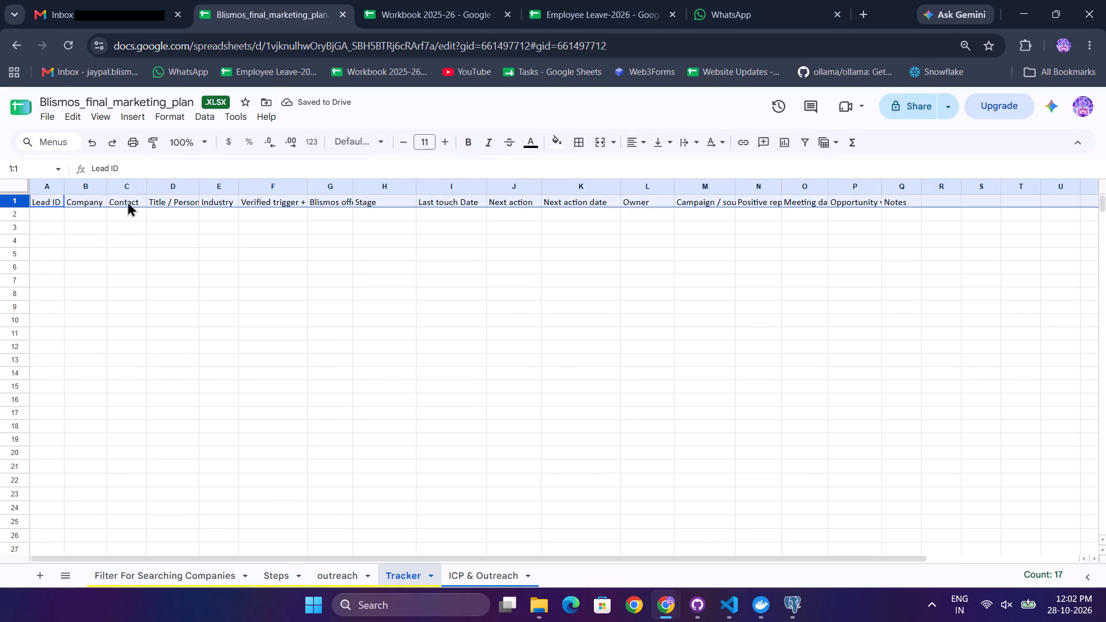
left_click(28, 187)
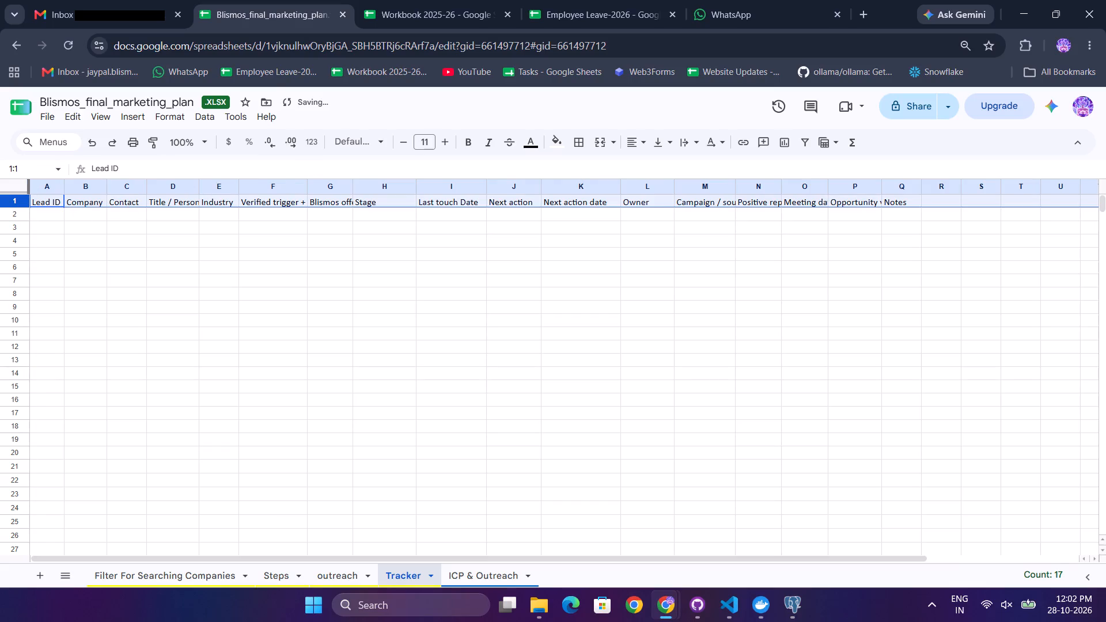
left_click(13, 188)
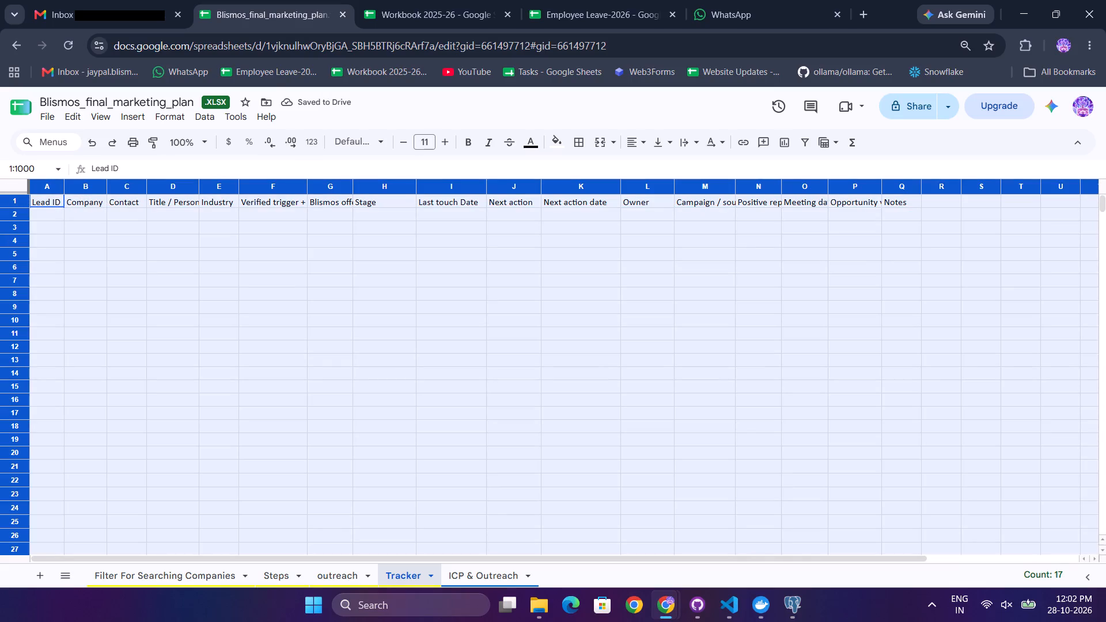
double_click(30, 186)
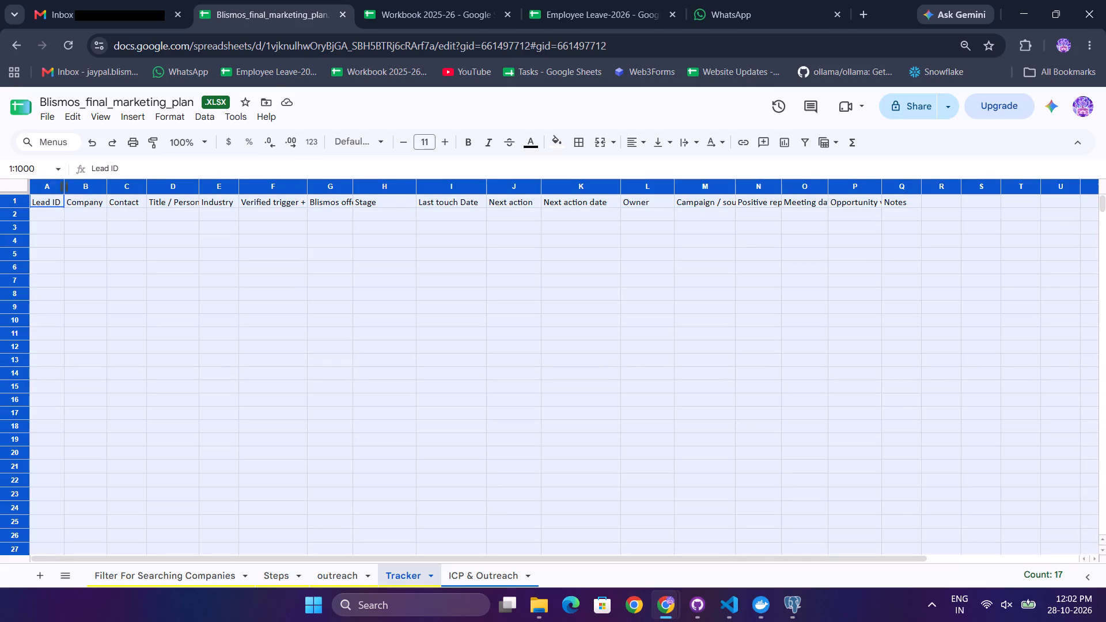
triple_click(66, 189)
double_click(104, 189)
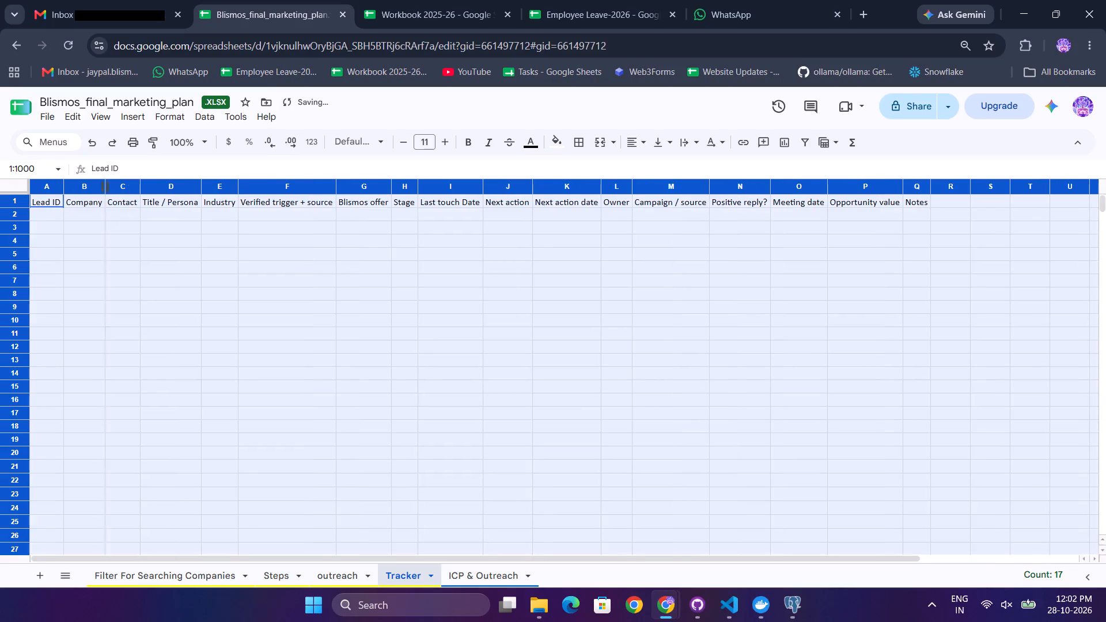
left_click(109, 234)
double_click(200, 188)
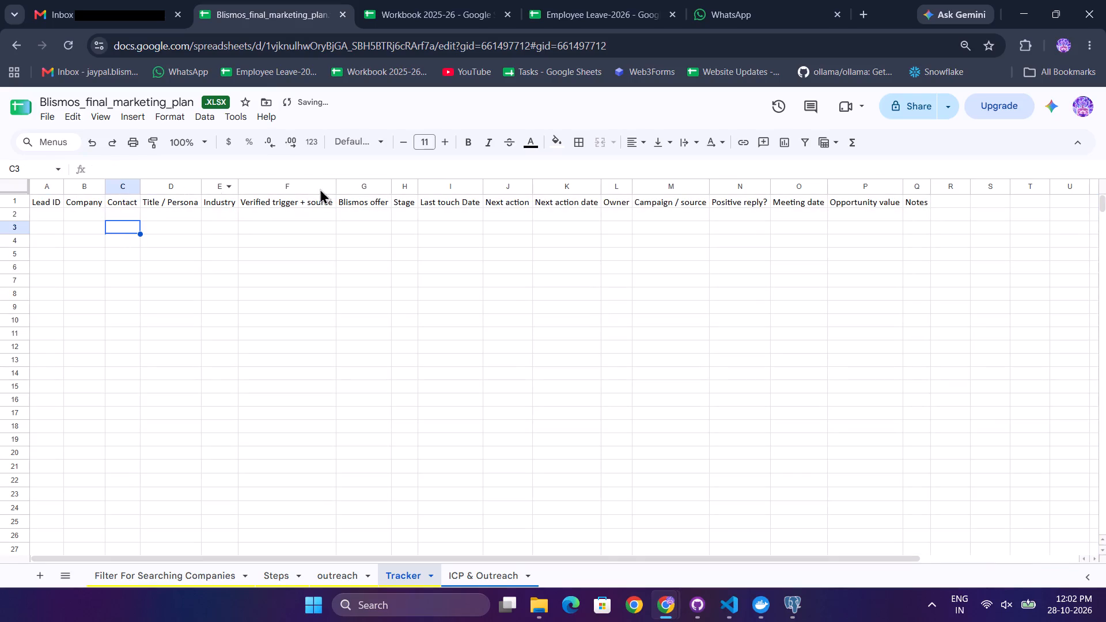
double_click(335, 188)
double_click(393, 188)
Widen the Stage column slightly beyond its header text.
triple_click(419, 186)
left_click_drag(419, 186, 429, 187)
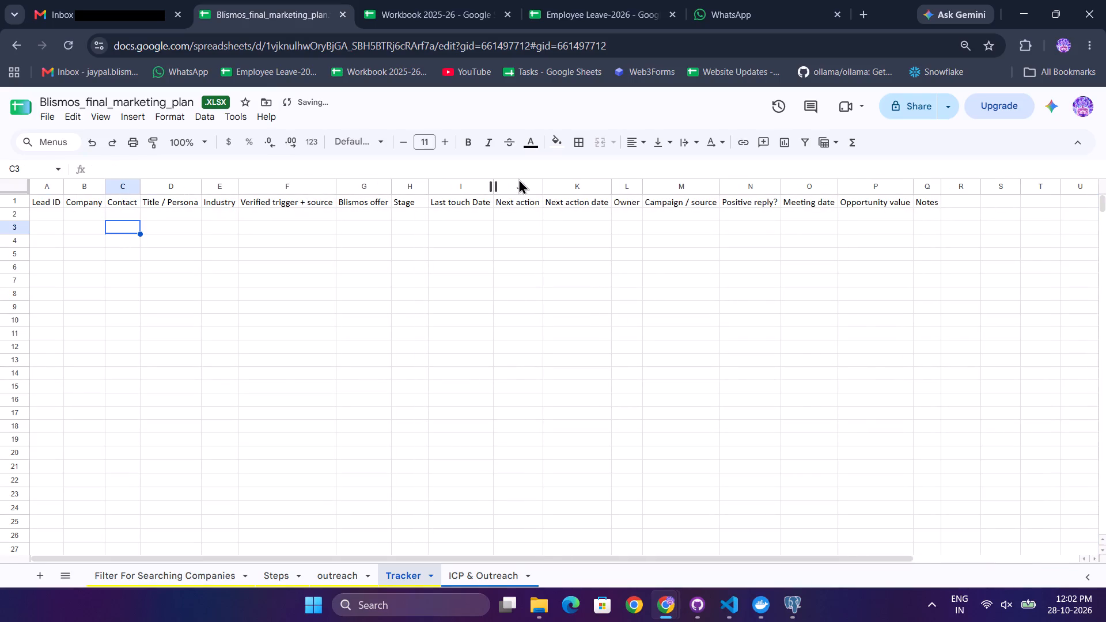
double_click(491, 184)
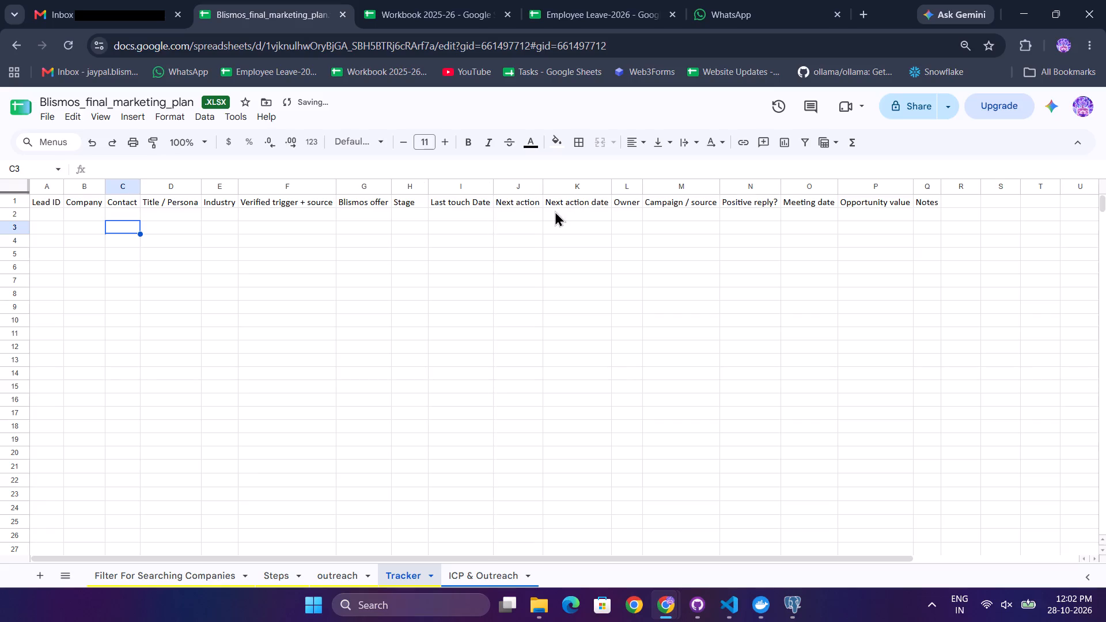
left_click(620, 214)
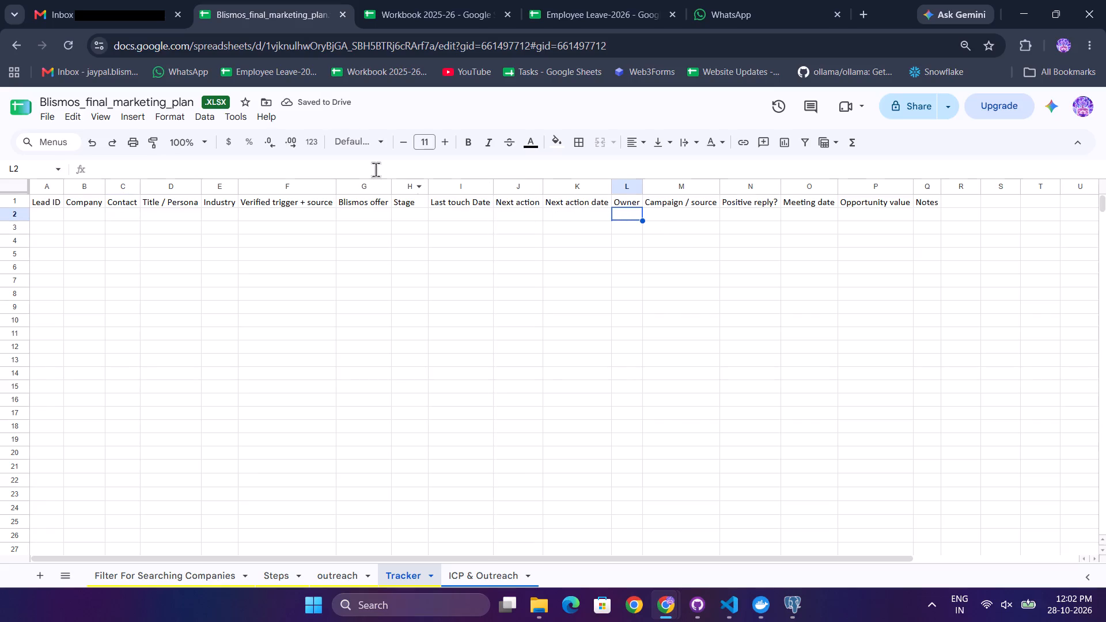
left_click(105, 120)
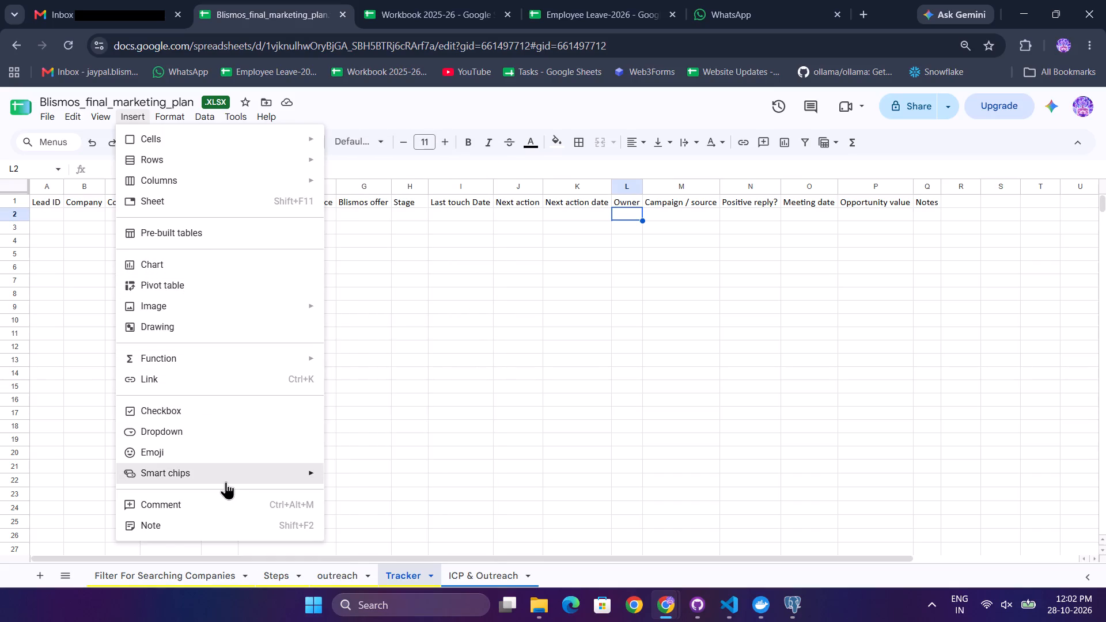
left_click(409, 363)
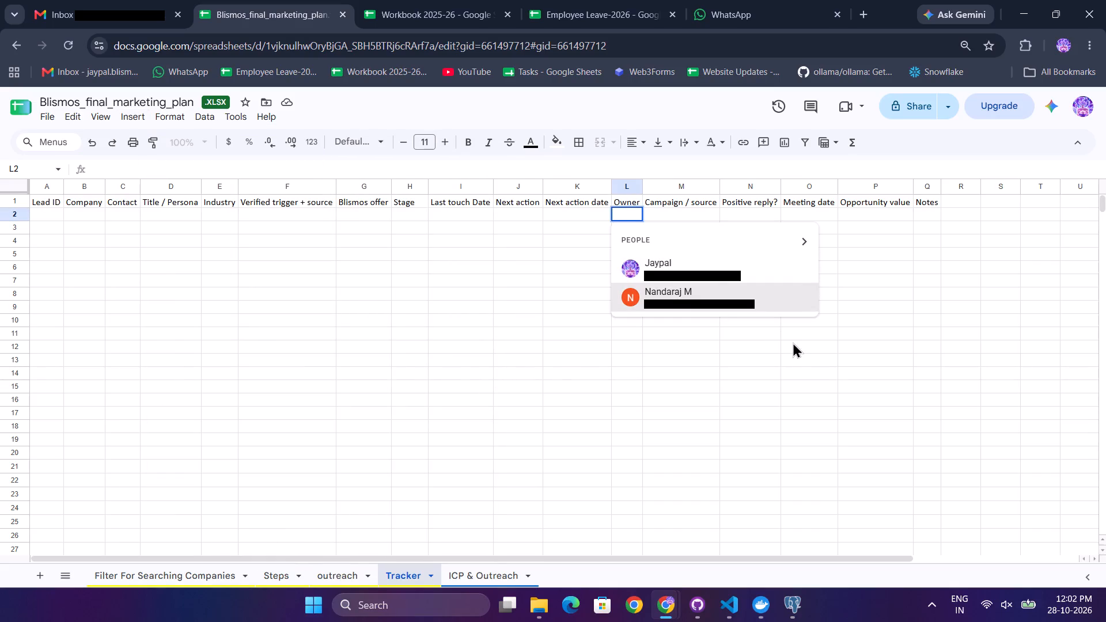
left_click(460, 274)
Browse the pre-built table templates, previewing designs such as Event tasks and Content tracker without inserting one.
left_click(632, 208)
left_click(631, 209)
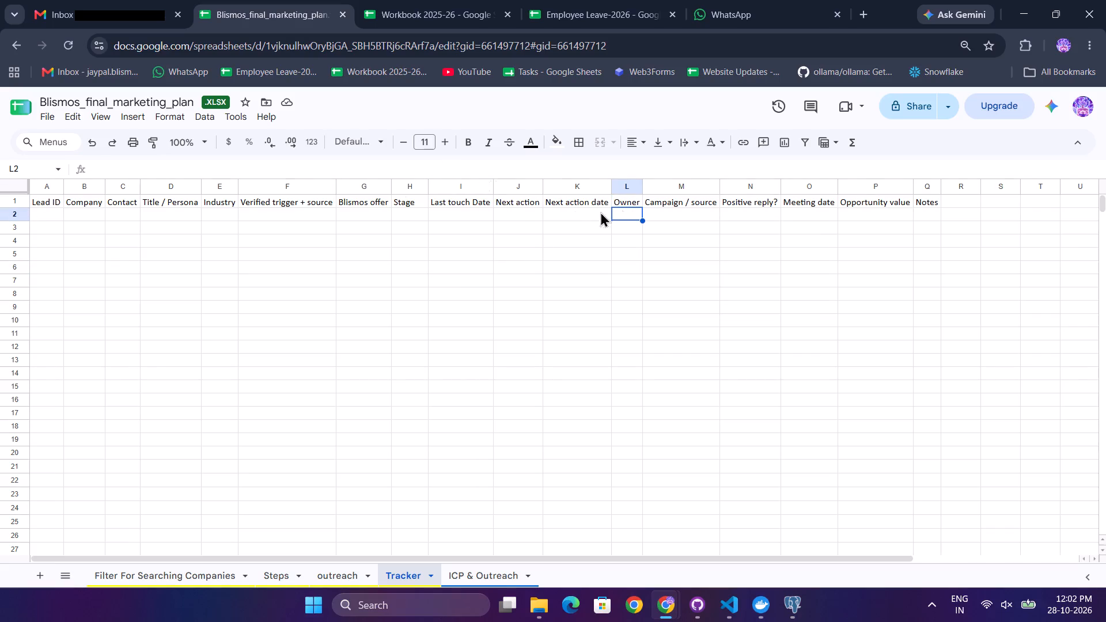
left_click(125, 113)
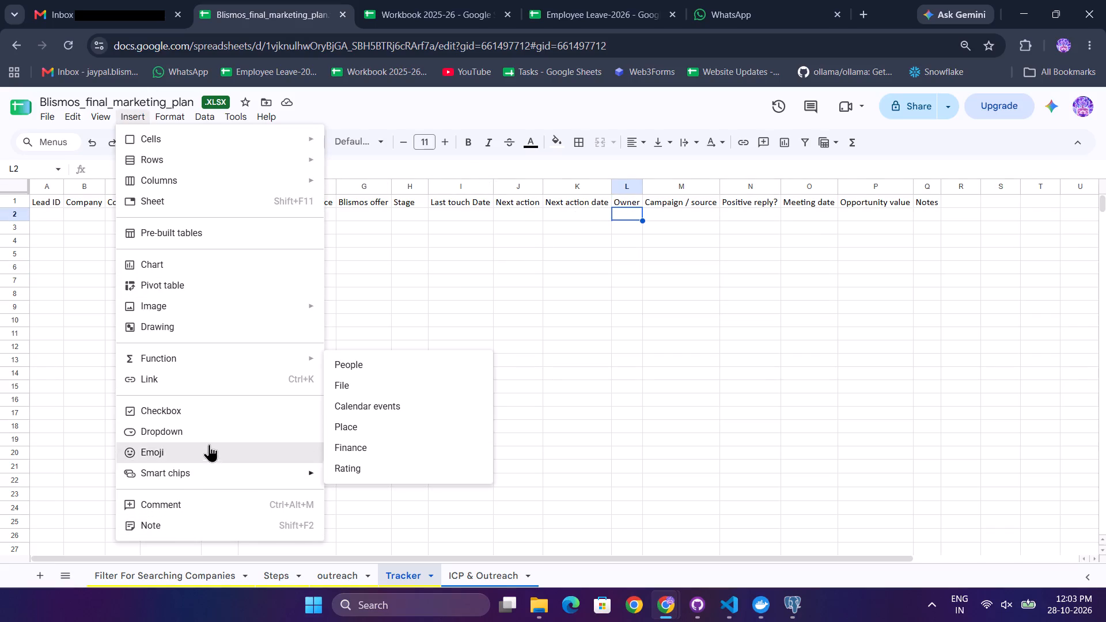
left_click(184, 236)
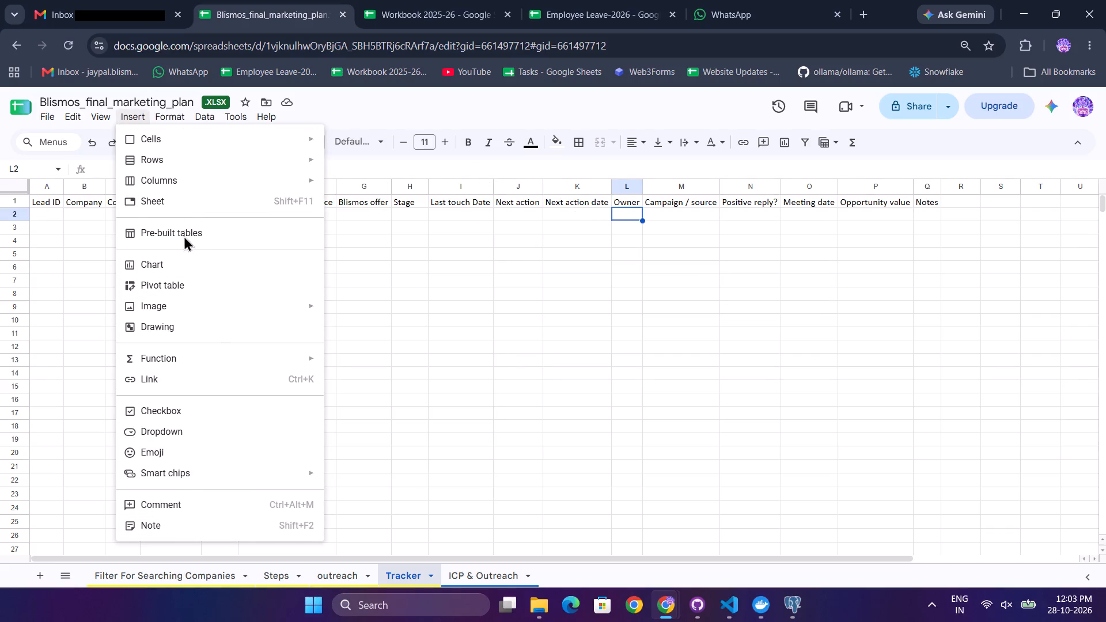
scroll(929, 299, "down", 2)
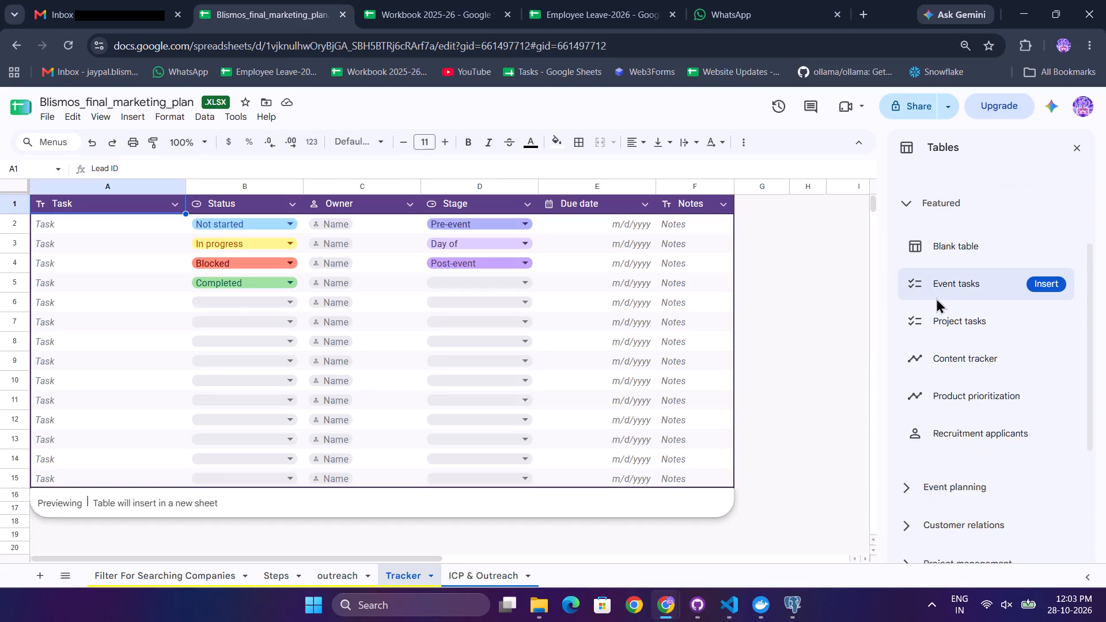
scroll(934, 297, "down", 10)
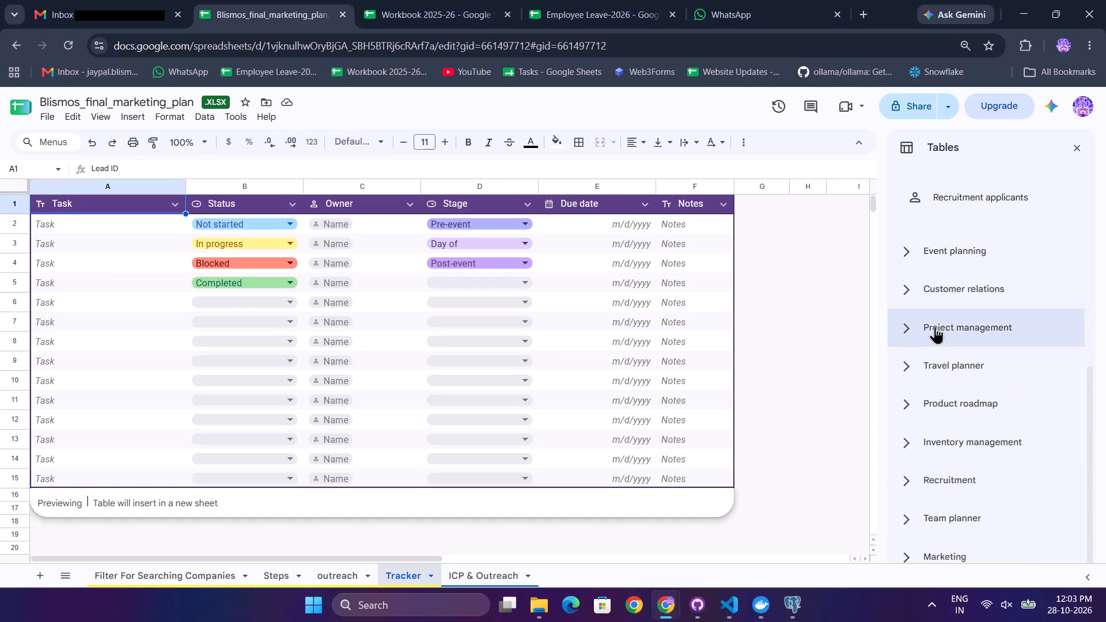
scroll(935, 330, "up", 2)
scroll(935, 330, "down", 3)
scroll(935, 330, "up", 6)
scroll(945, 326, "down", 1)
scroll(945, 326, "up", 5)
scroll(946, 326, "down", 1)
scroll(946, 326, "up", 5)
double_click(1075, 152)
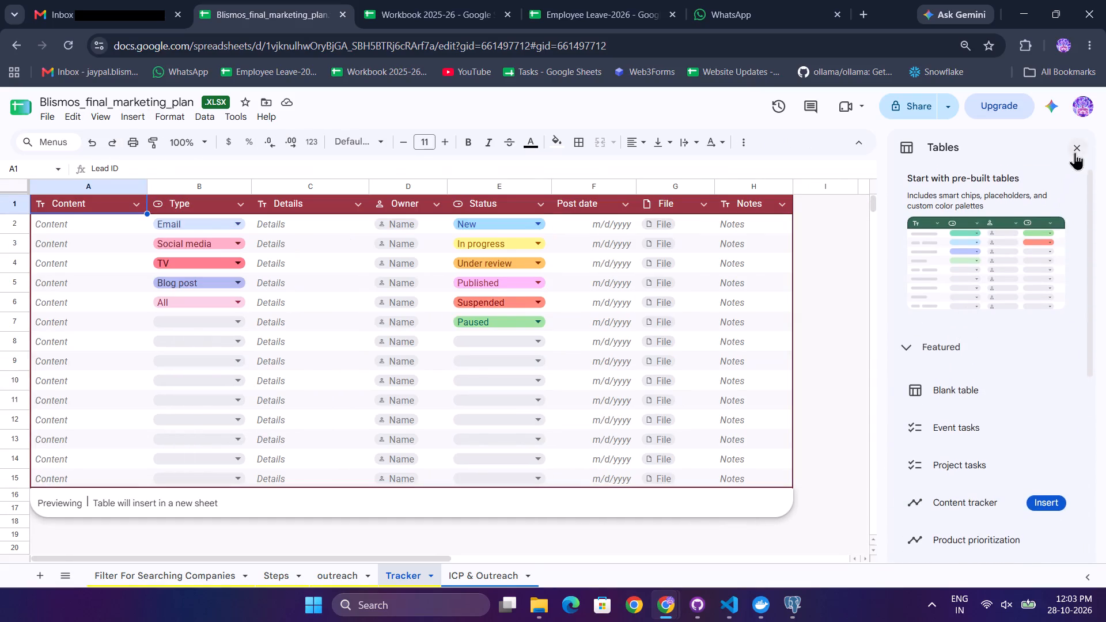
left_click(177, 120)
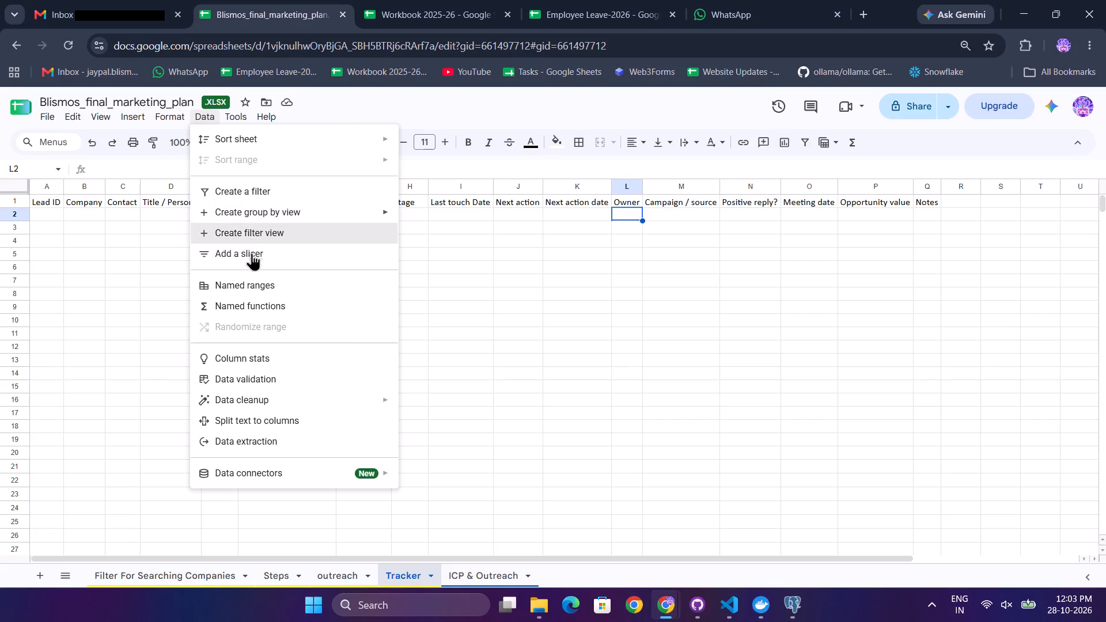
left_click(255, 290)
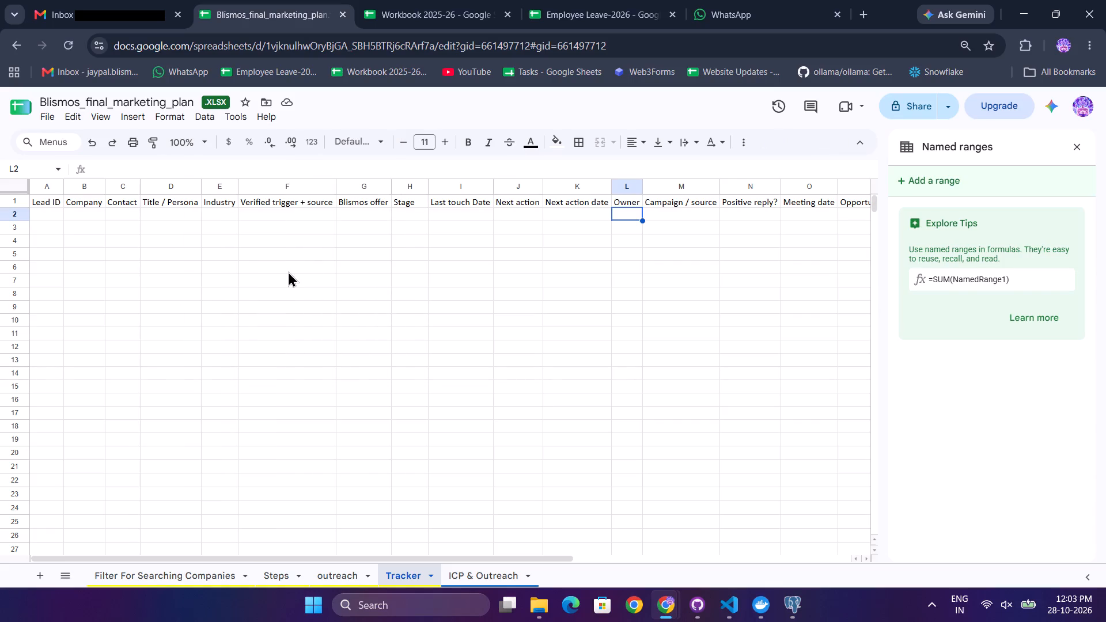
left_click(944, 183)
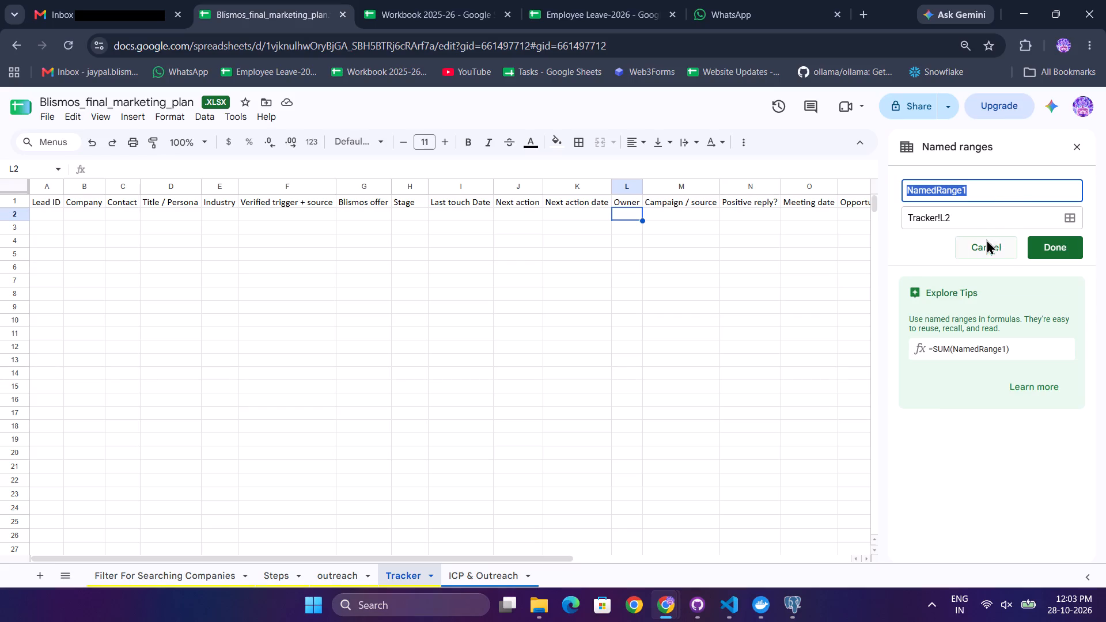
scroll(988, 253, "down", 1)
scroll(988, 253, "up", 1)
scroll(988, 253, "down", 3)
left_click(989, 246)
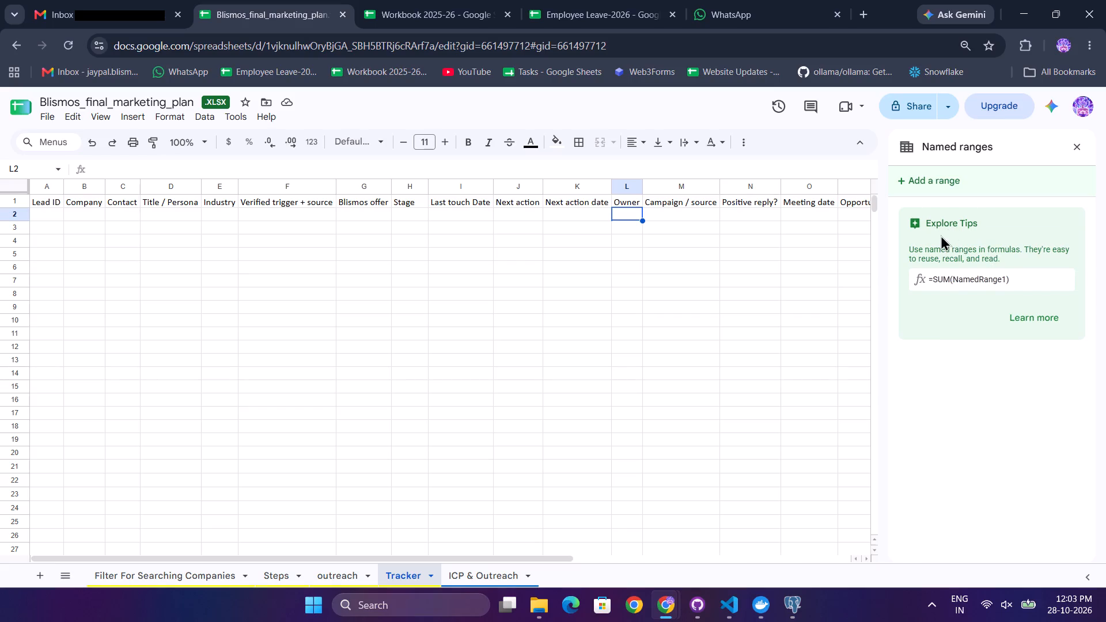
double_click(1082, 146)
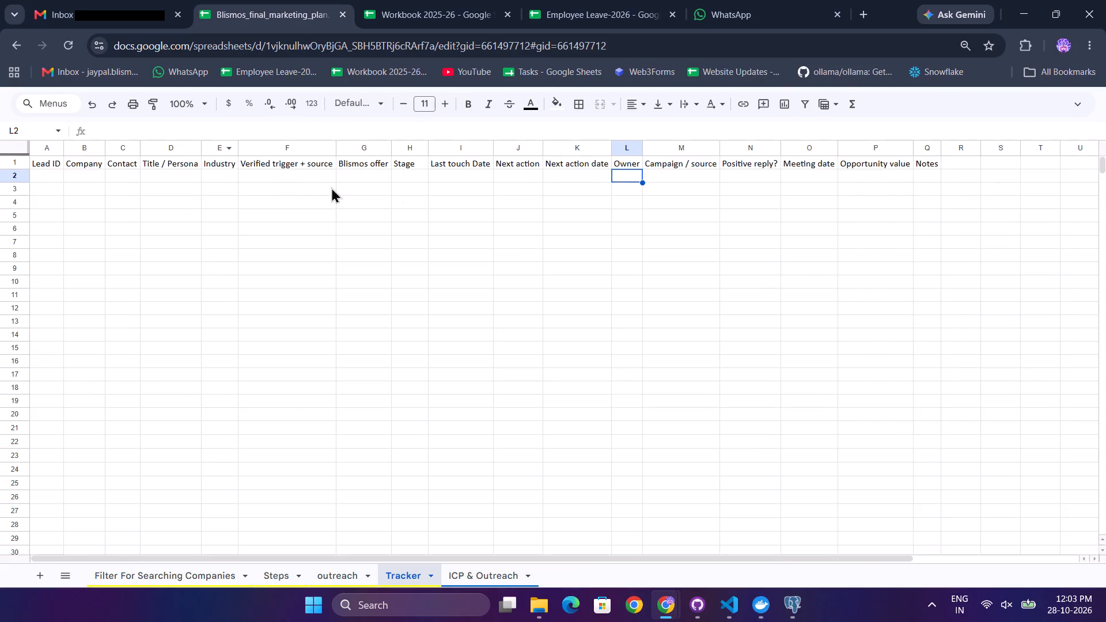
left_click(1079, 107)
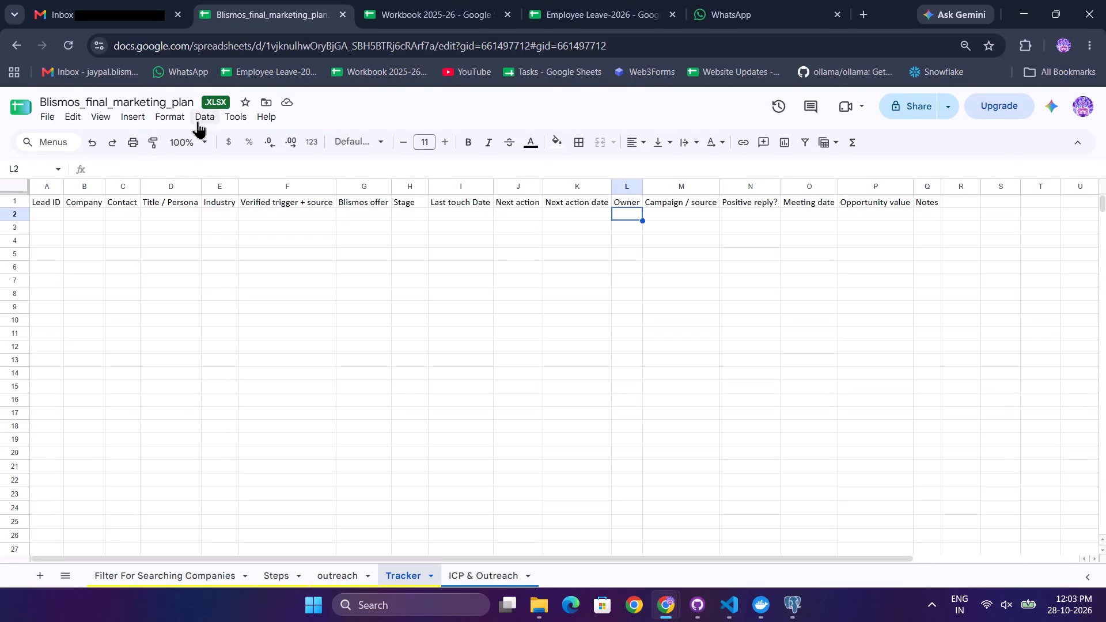
Add a data validation rule with Dropdown criteria to cell L2 under the Owner header.
left_click(198, 121)
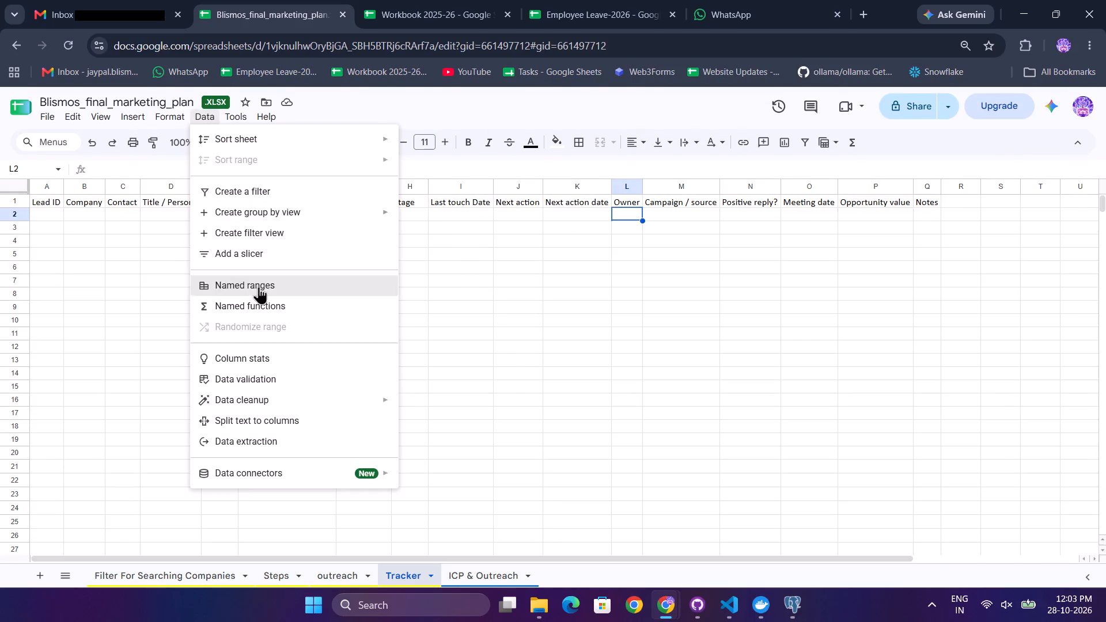
left_click(273, 377)
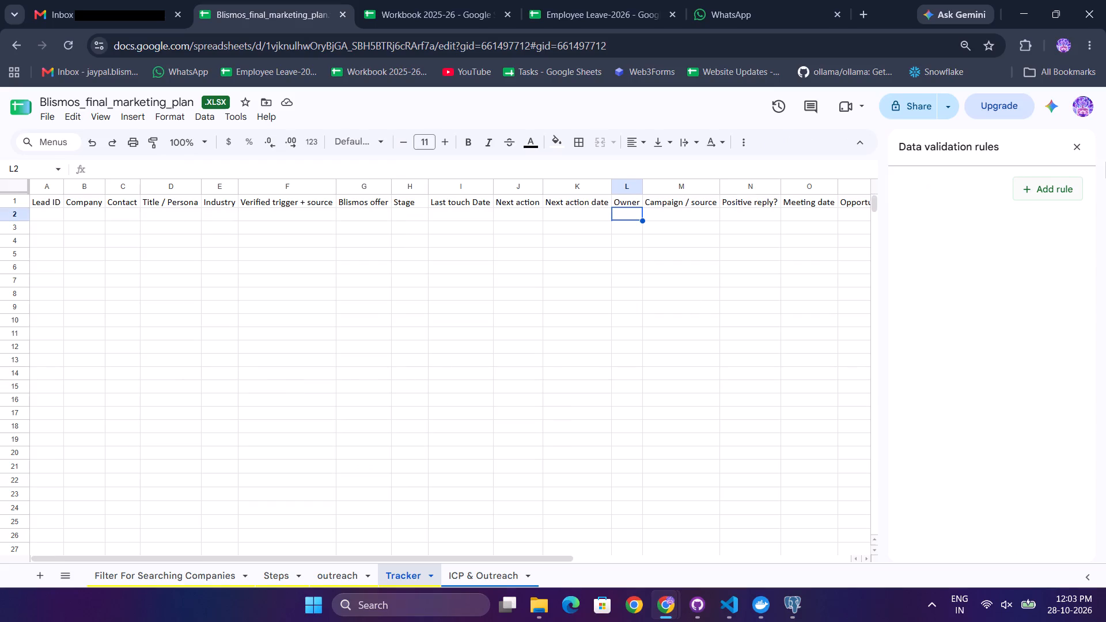
left_click(1054, 189)
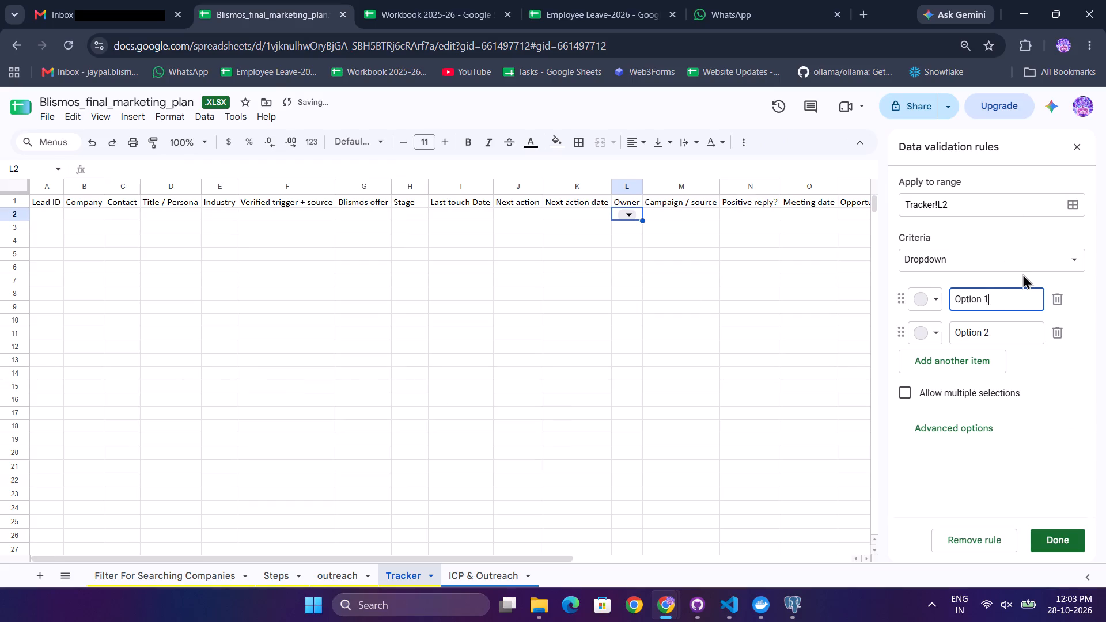
double_click(961, 266)
triple_click(964, 260)
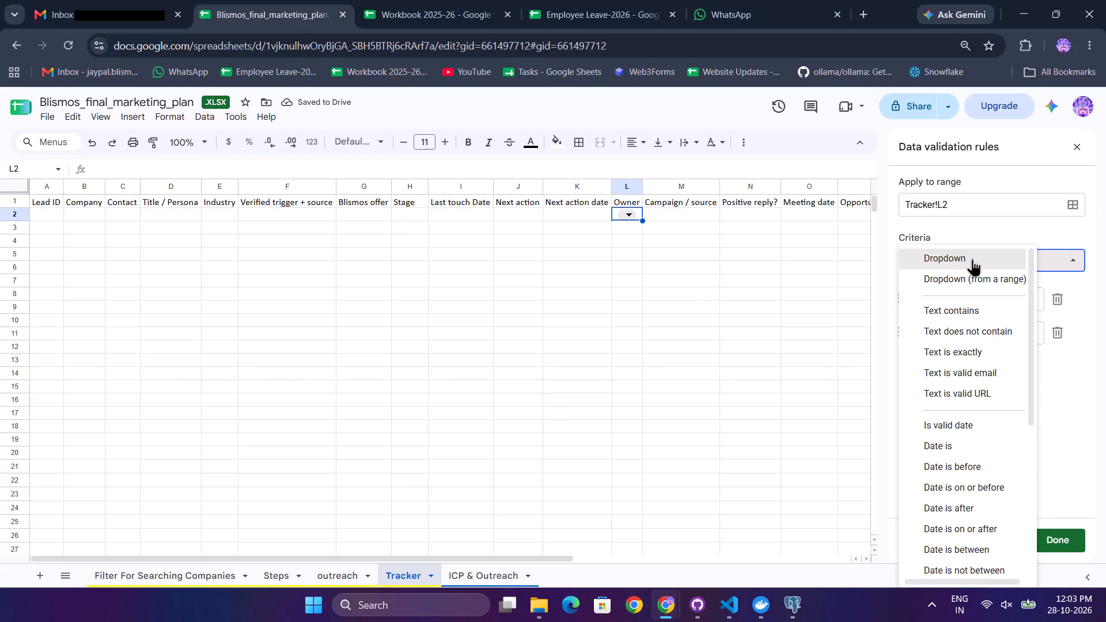
left_click(1102, 291)
Set the Owner dropdown's two options to Suguna and Mahantha and save the rule.
left_click(1021, 300)
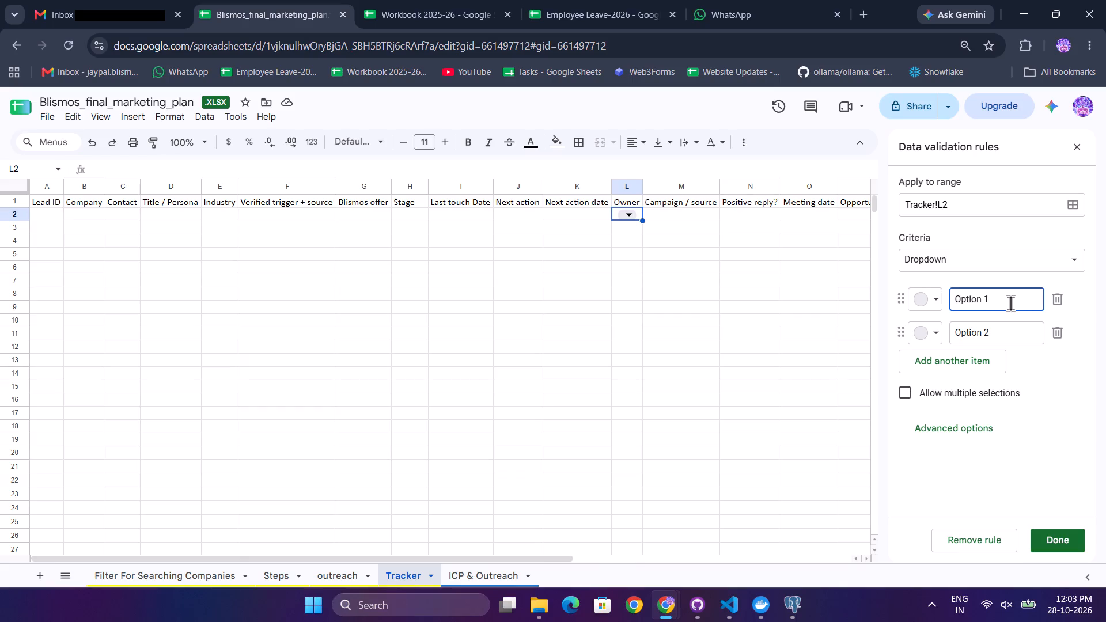
triple_click(1009, 303)
left_click(1009, 303)
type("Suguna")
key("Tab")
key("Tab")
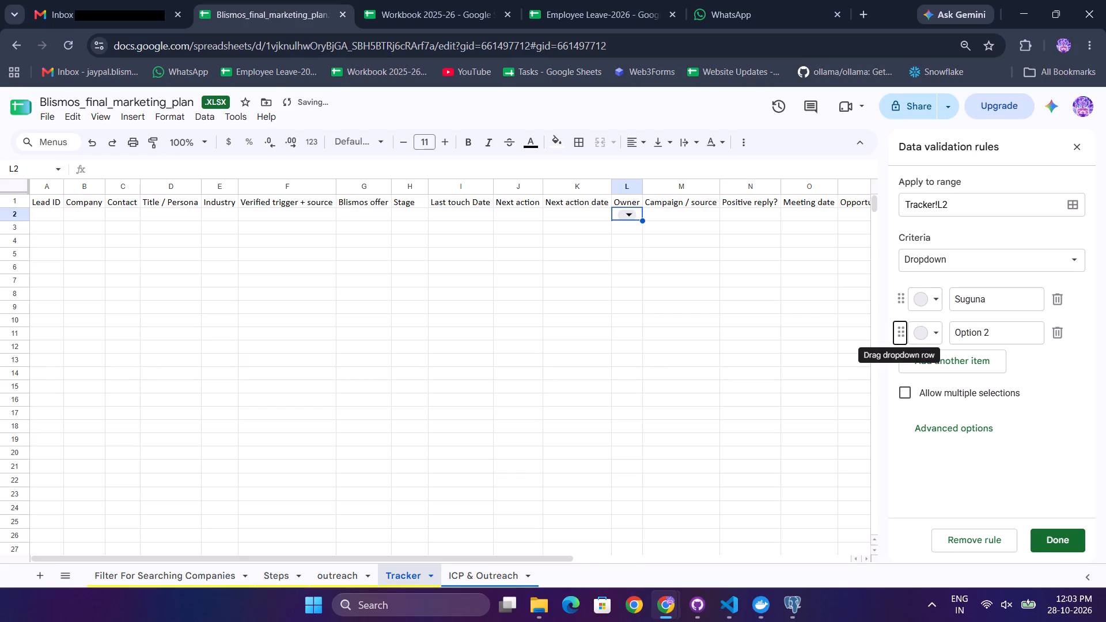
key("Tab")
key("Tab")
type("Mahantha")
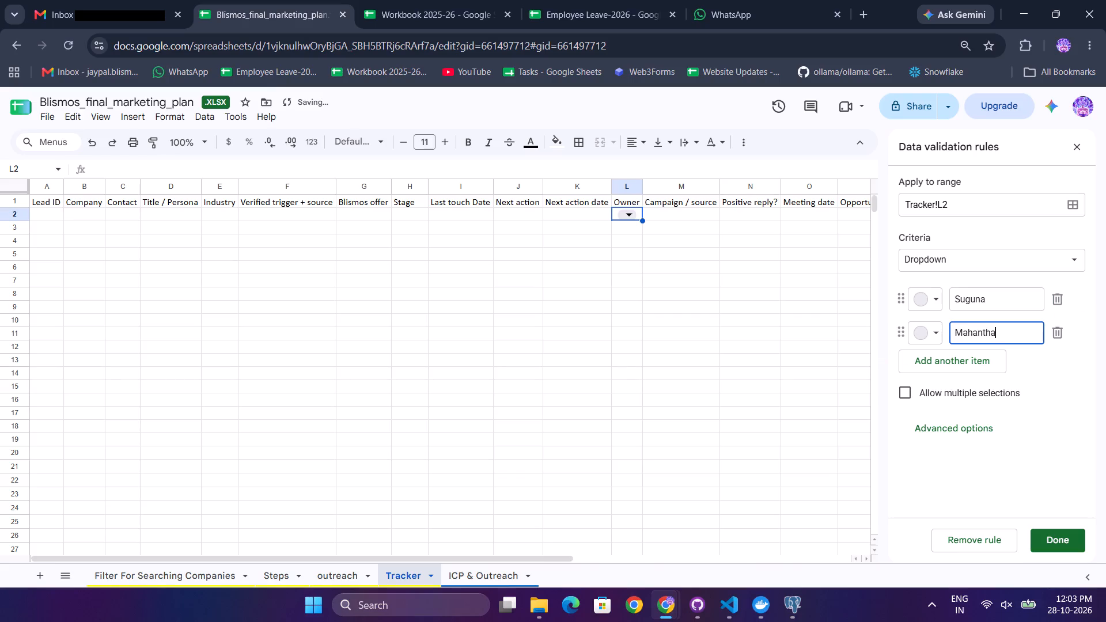
left_click(1057, 550)
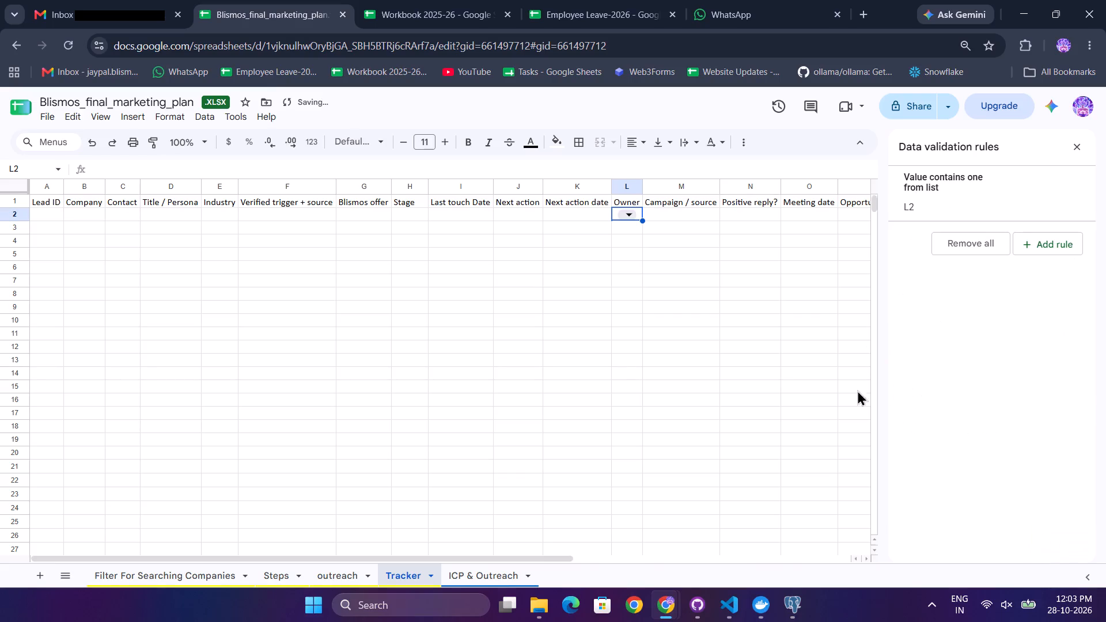
left_click(1077, 148)
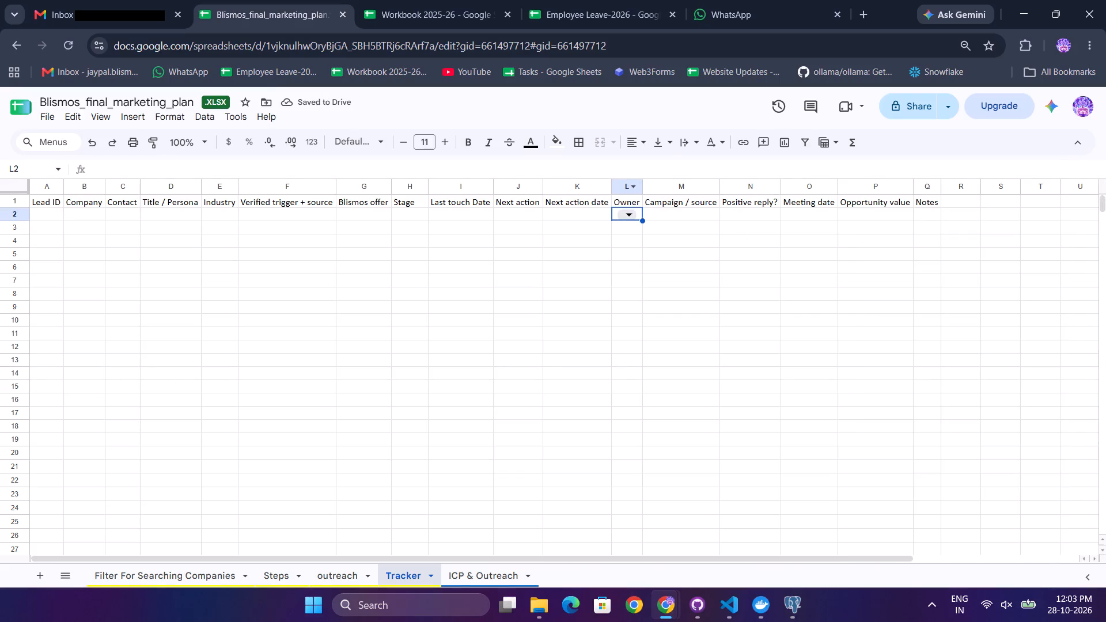
Widen the Owner column to well beyond its header text.
triple_click(643, 186)
left_click_drag(645, 186, 698, 186)
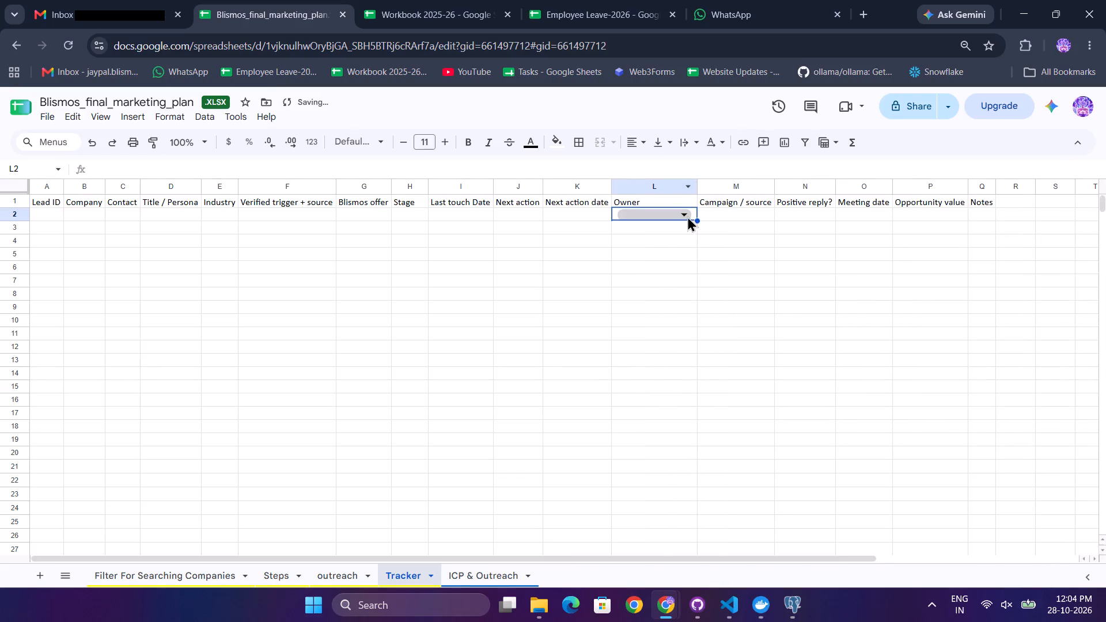
Choose Suguna from the dropdown in cell L2 under Owner.
left_click(685, 214)
left_click(650, 236)
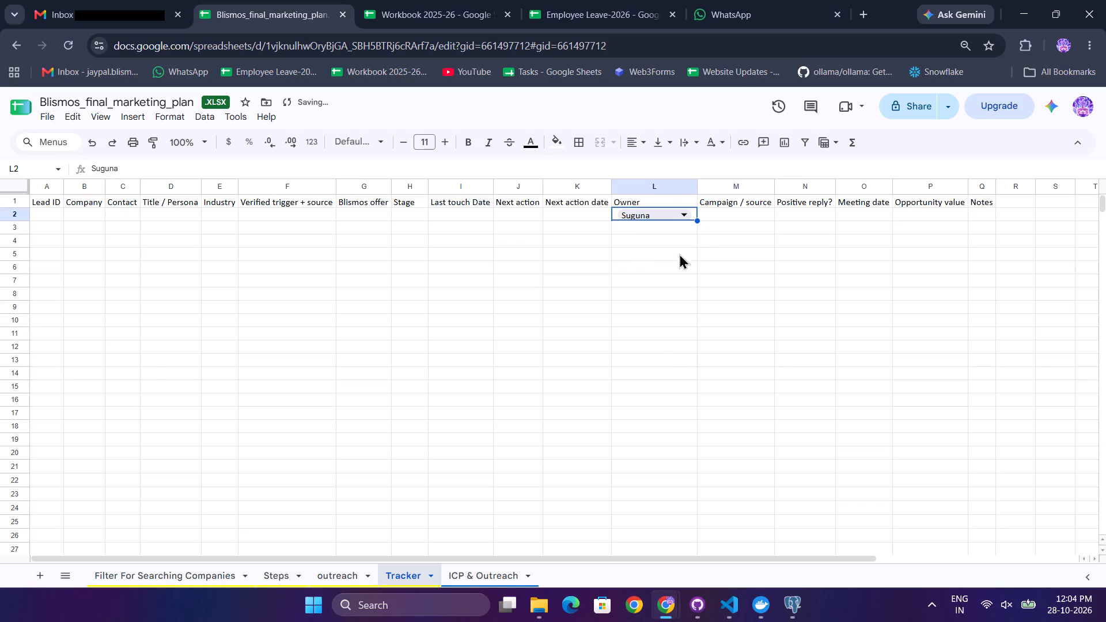
Edit the Owner dropdown's colours, making Suguna light green and Mahantha light purple.
left_click(688, 217)
left_click(720, 276)
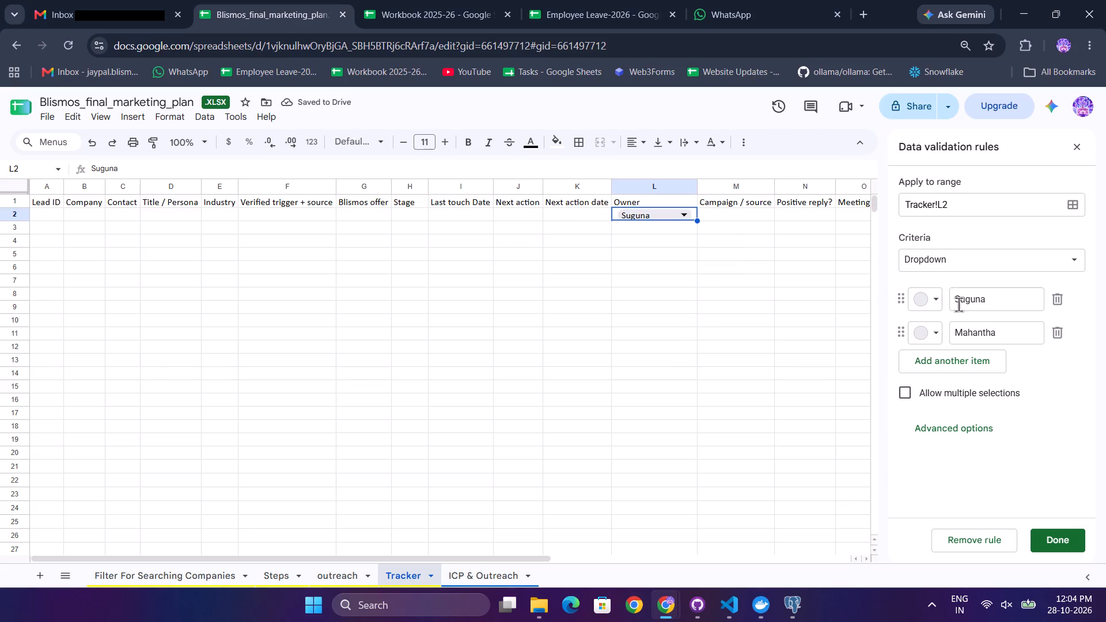
left_click(928, 300)
left_click(1017, 348)
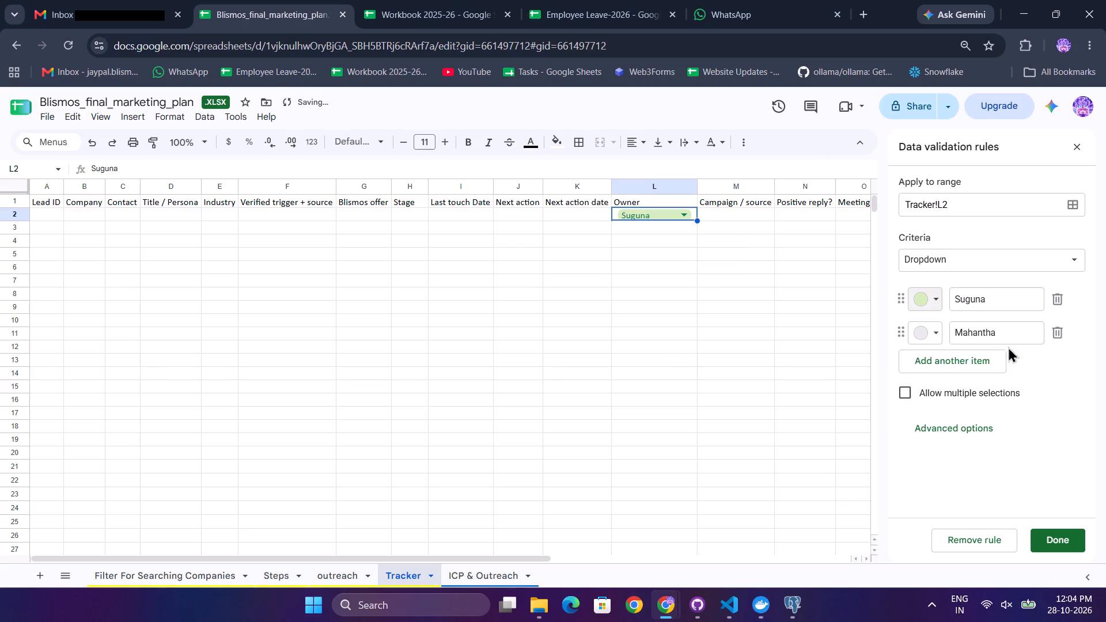
left_click(916, 328)
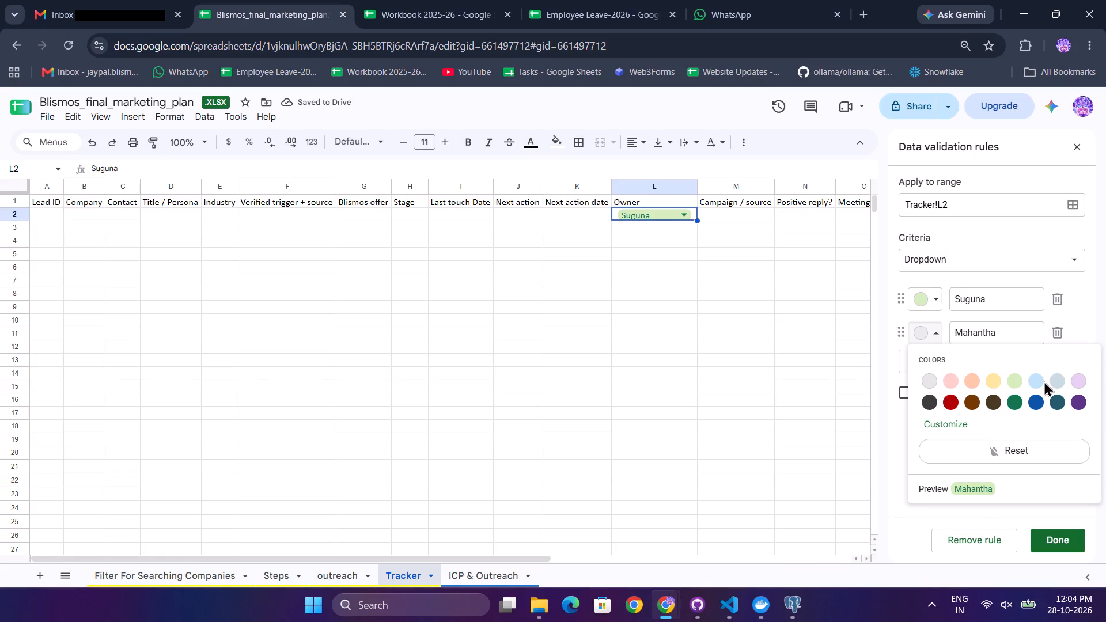
left_click(1076, 380)
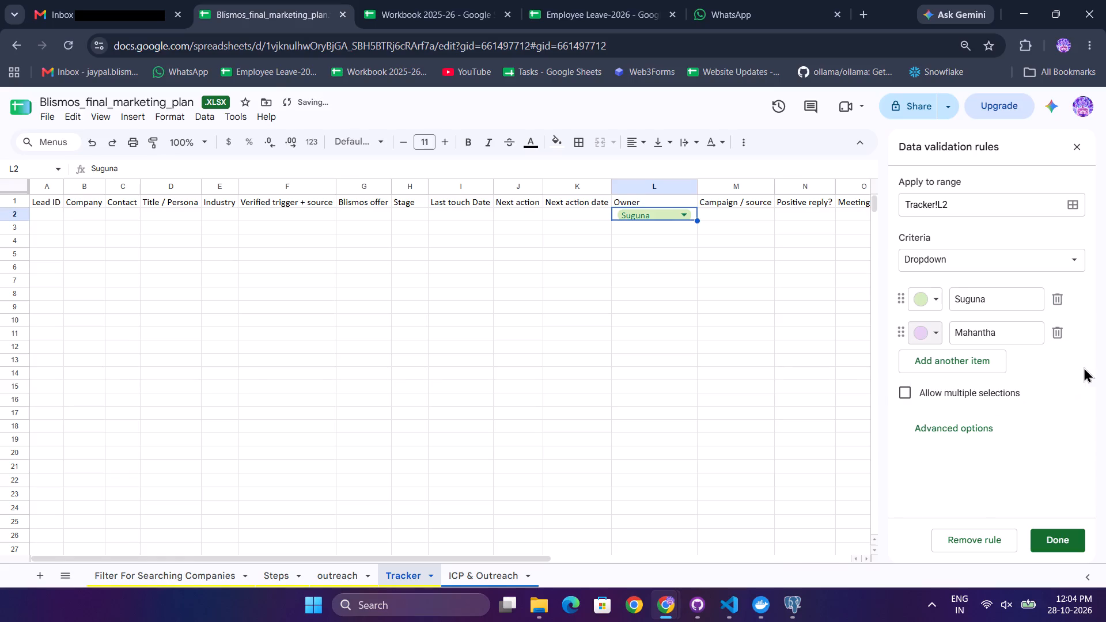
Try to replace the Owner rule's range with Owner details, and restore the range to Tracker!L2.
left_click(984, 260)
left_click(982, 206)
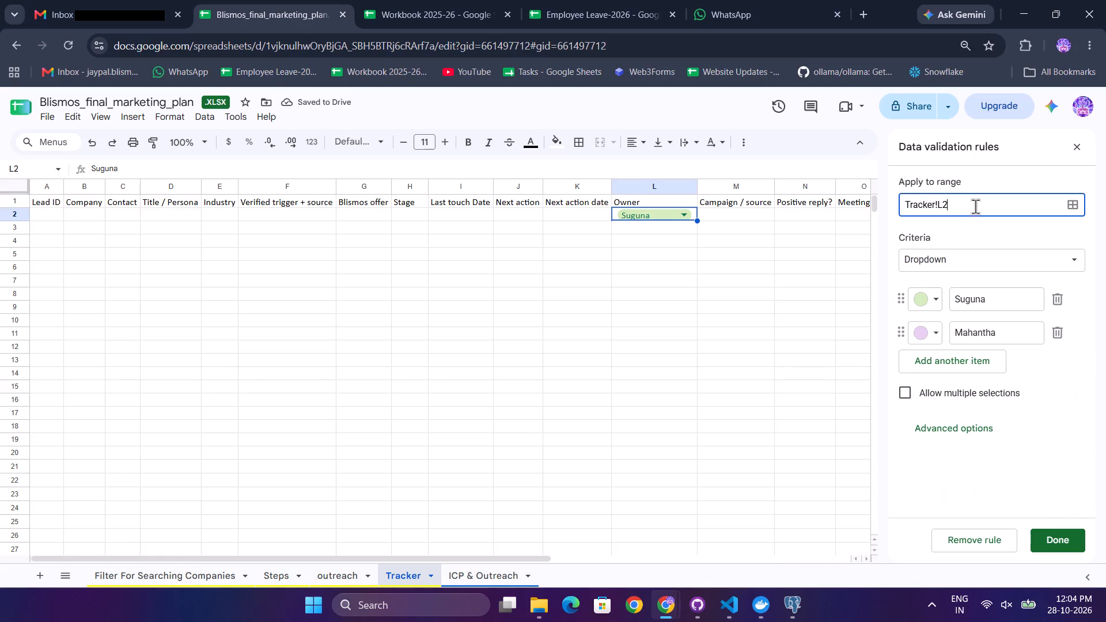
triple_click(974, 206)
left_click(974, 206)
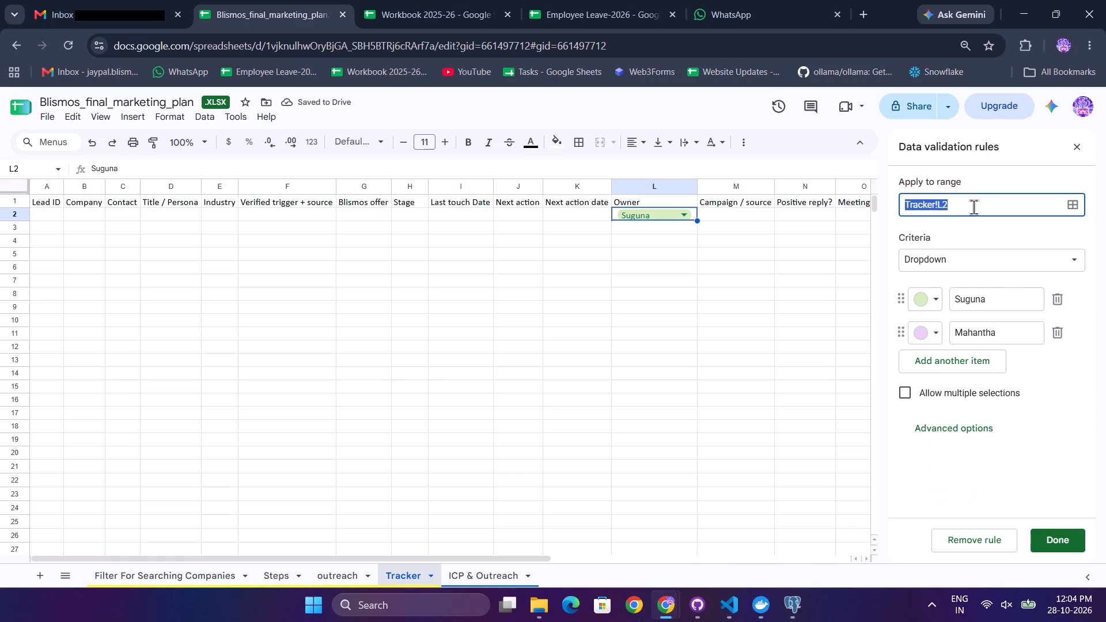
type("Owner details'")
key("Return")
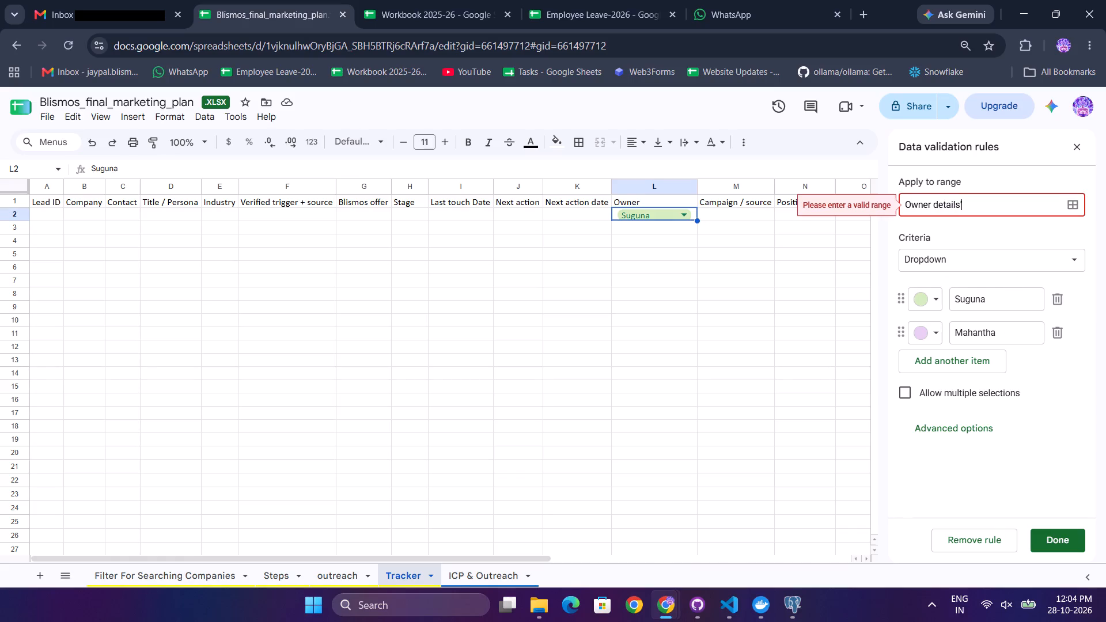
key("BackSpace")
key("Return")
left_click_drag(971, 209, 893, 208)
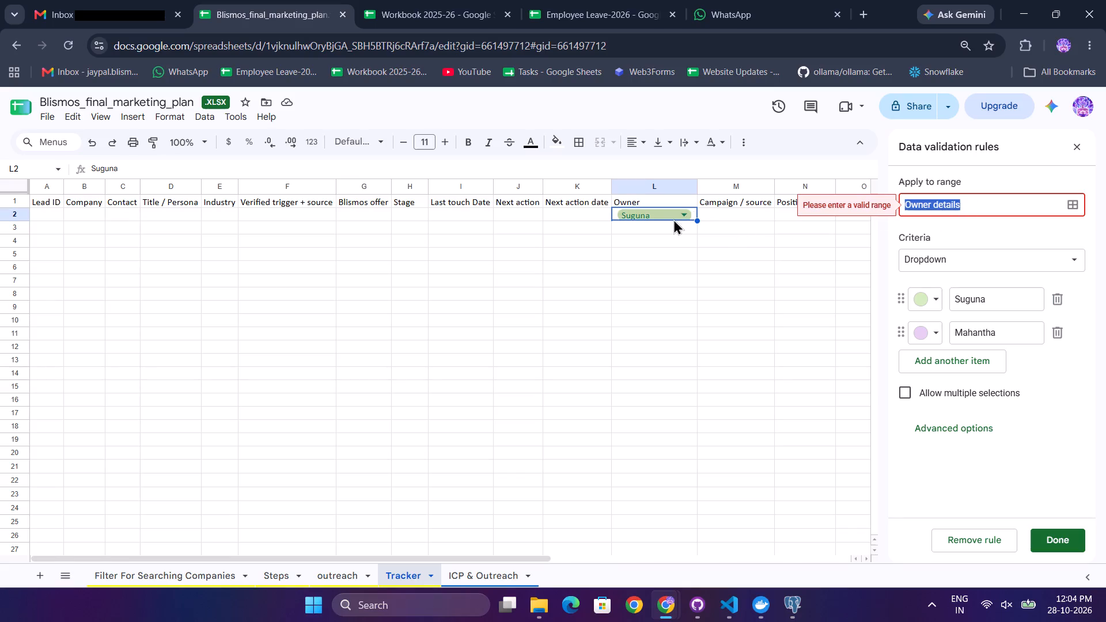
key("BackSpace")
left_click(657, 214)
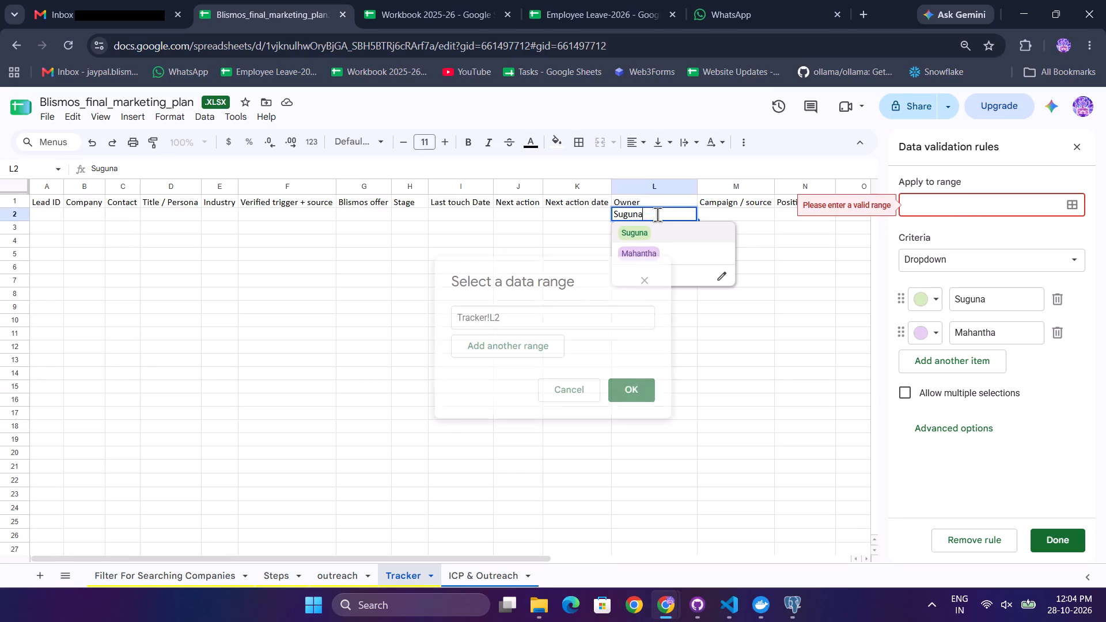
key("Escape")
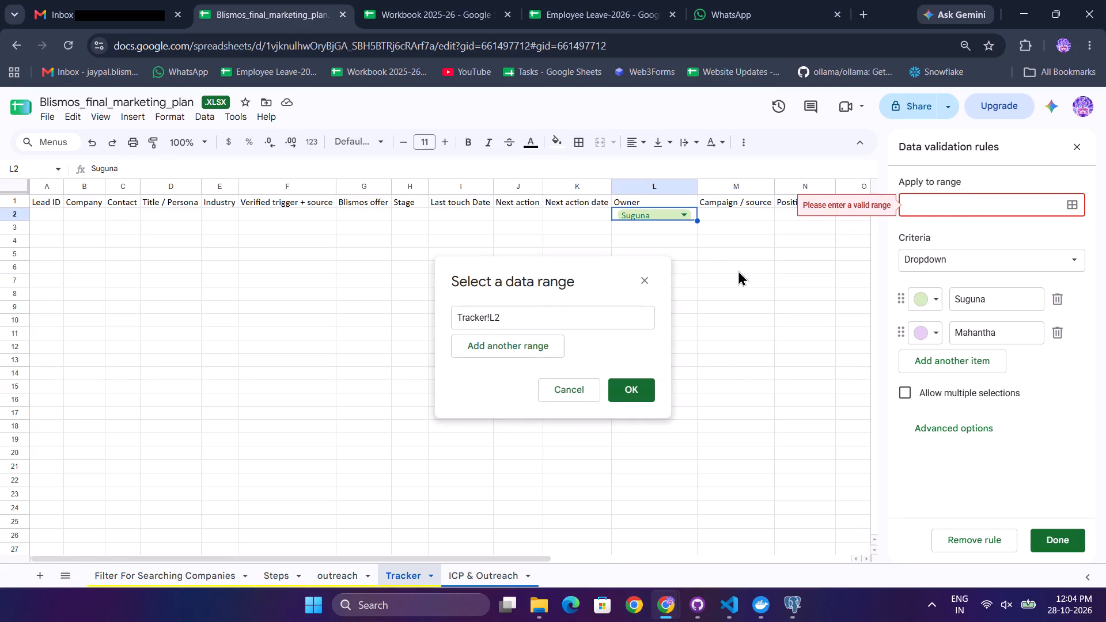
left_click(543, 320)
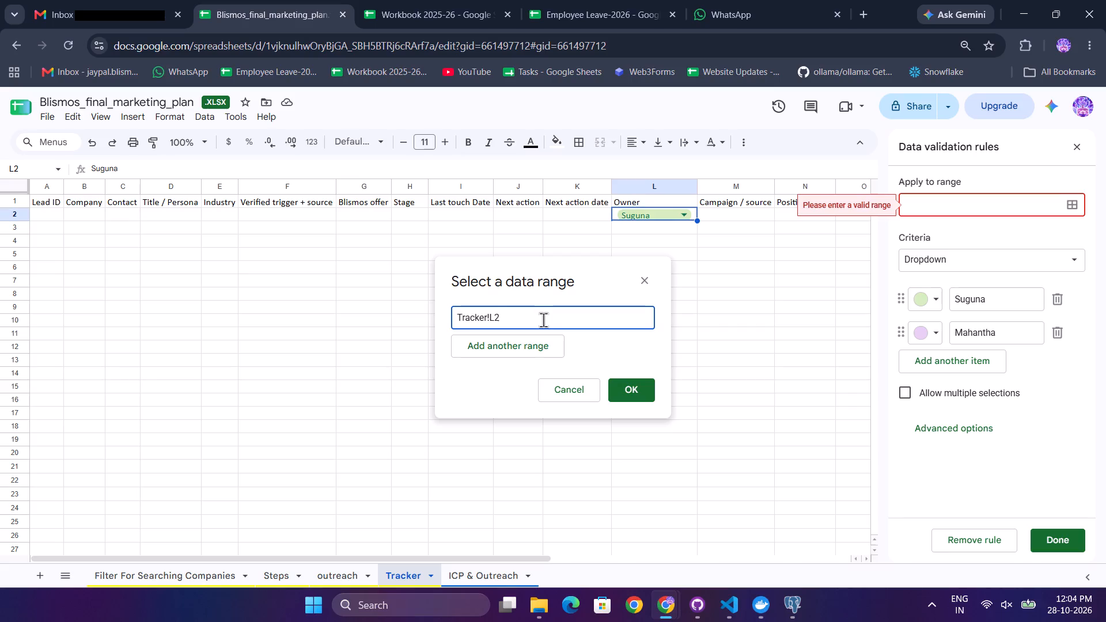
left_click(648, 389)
Save the edited Owner dropdown rule and close the data validation rules.
double_click(1075, 536)
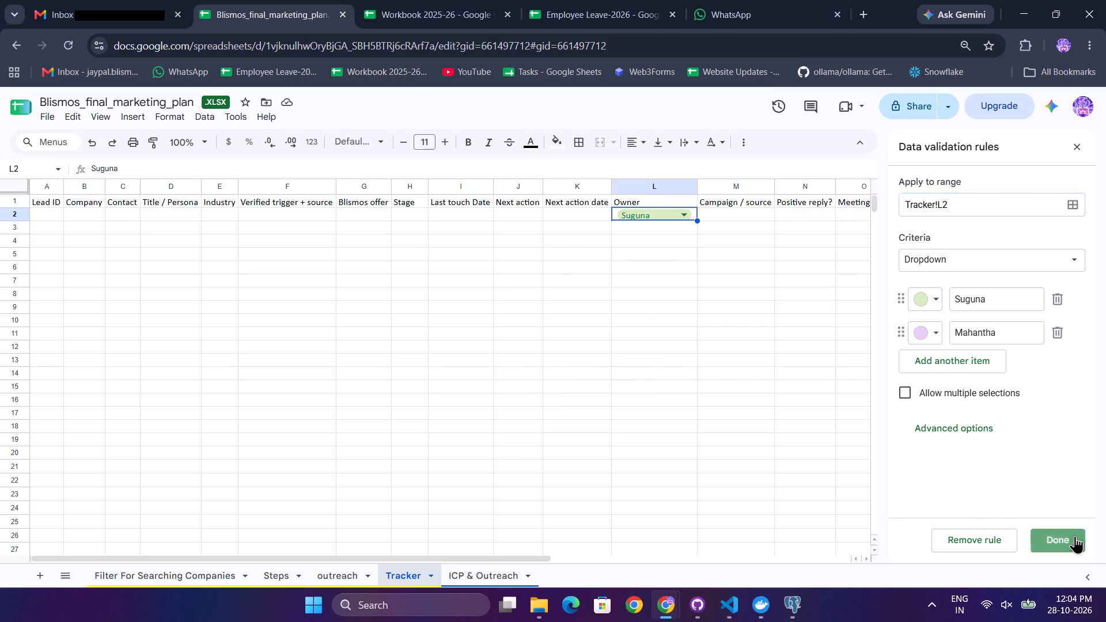
left_click(1081, 142)
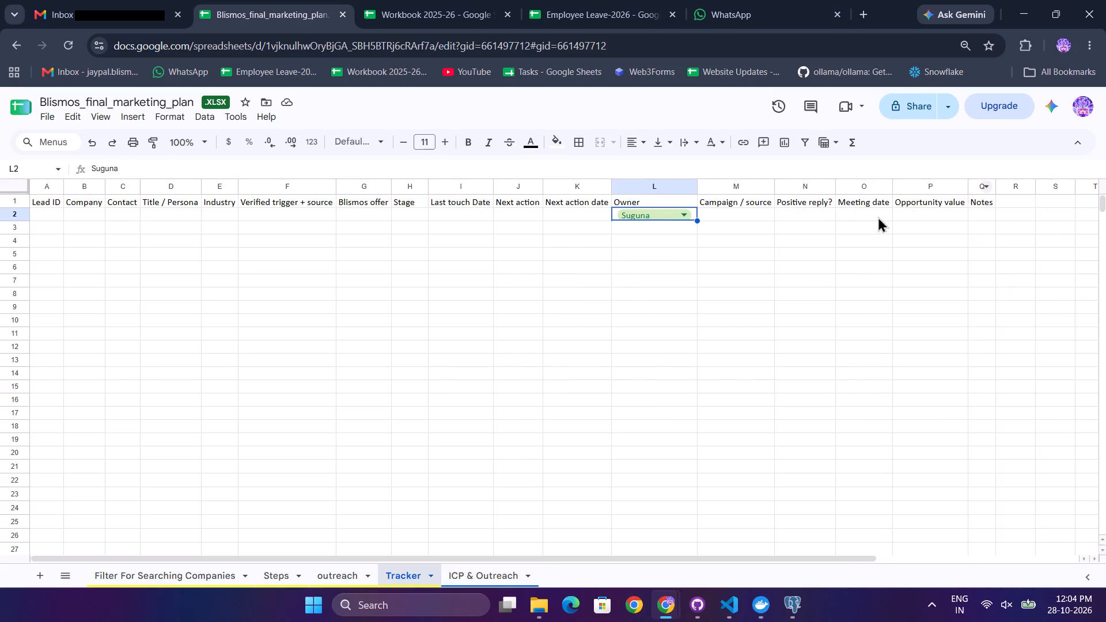
Add a Dropdown data validation rule to cell N2 under the Positive reply? header.
scroll(820, 230, "up", 2)
left_click(755, 214)
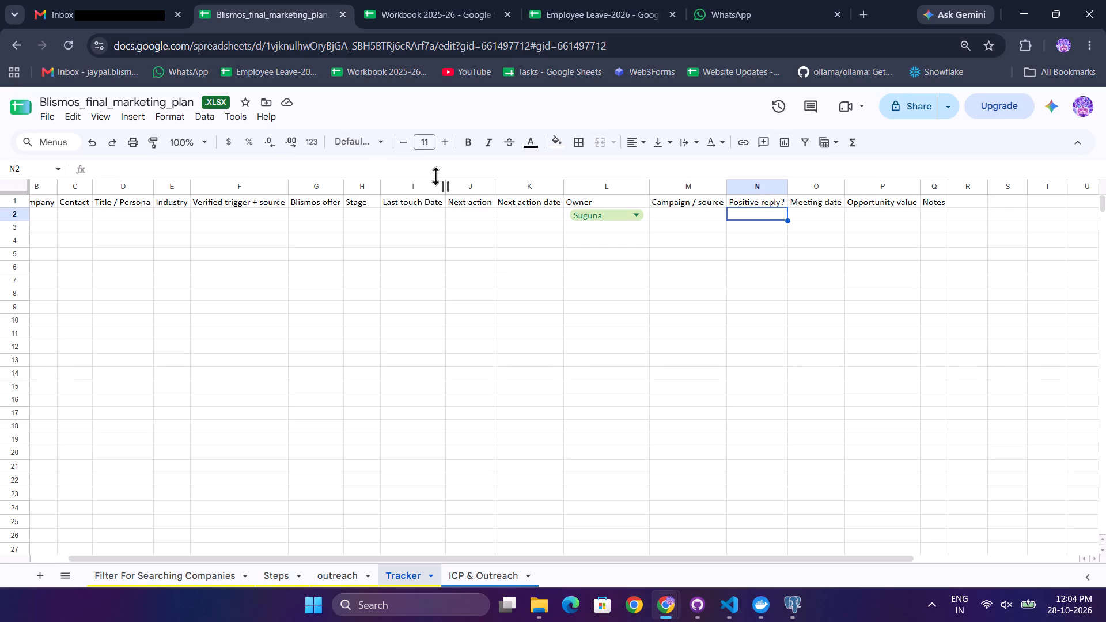
left_click(210, 116)
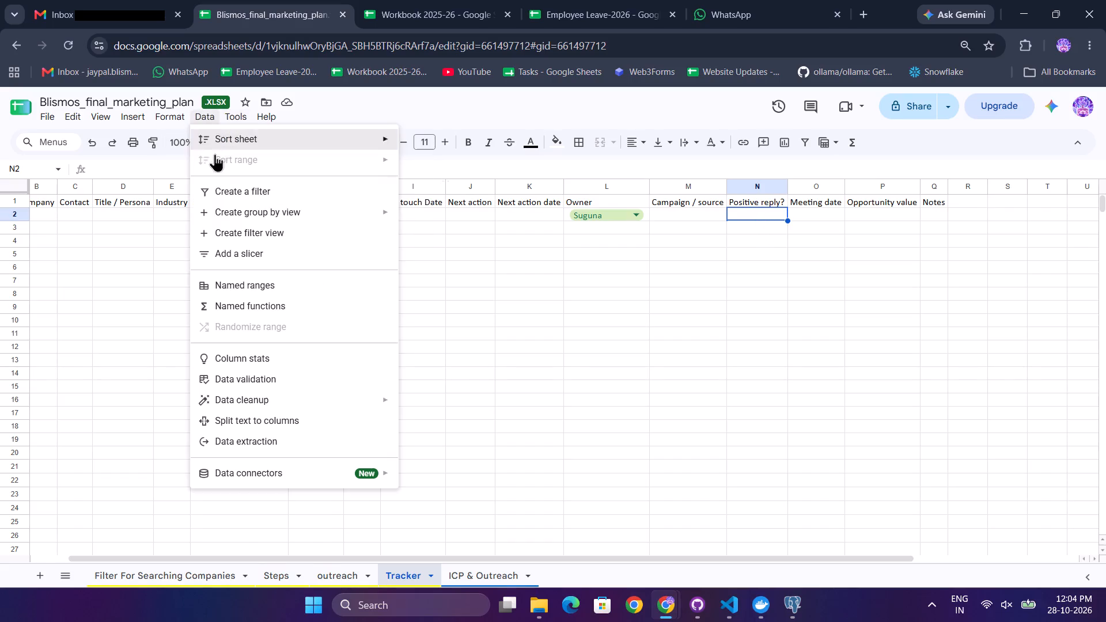
left_click(262, 378)
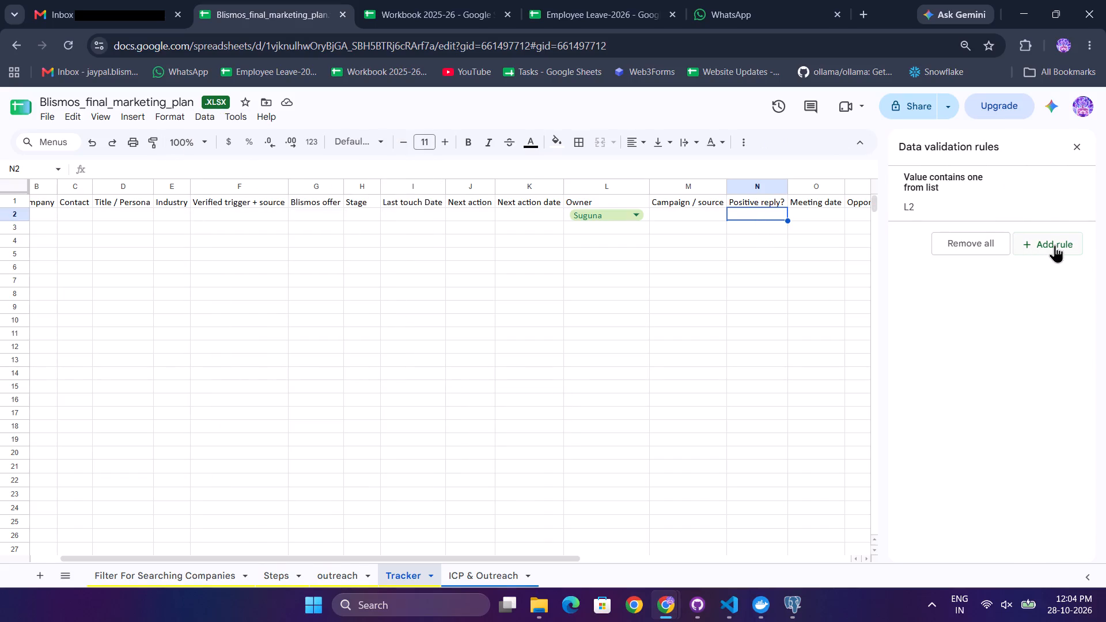
left_click(1055, 245)
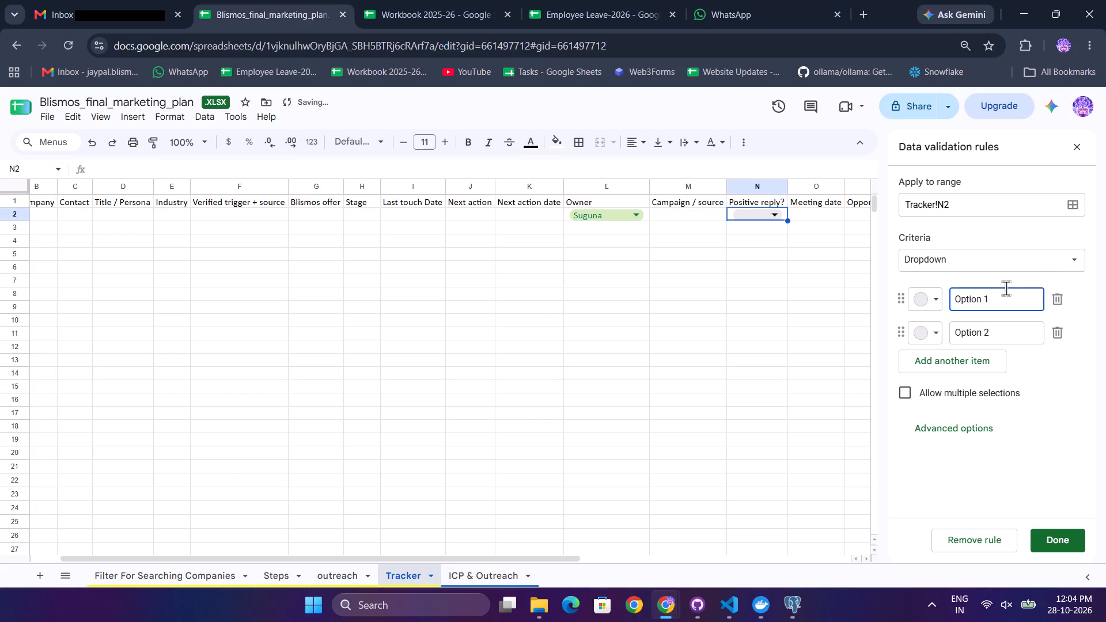
Set the Positive reply? dropdown's options to Yes, No and an added third item, Processing.
key("ctrl+shift+Left")
key("ctrl+a")
type("Yes")
key("Tab")
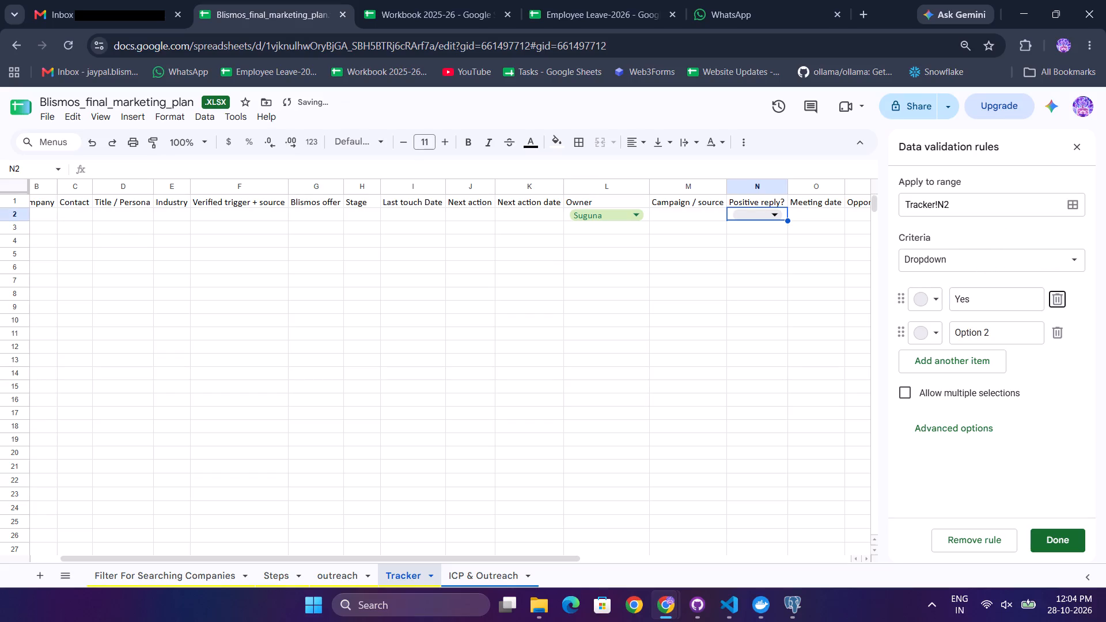
double_click(1010, 333)
key("ctrl+a")
type("No")
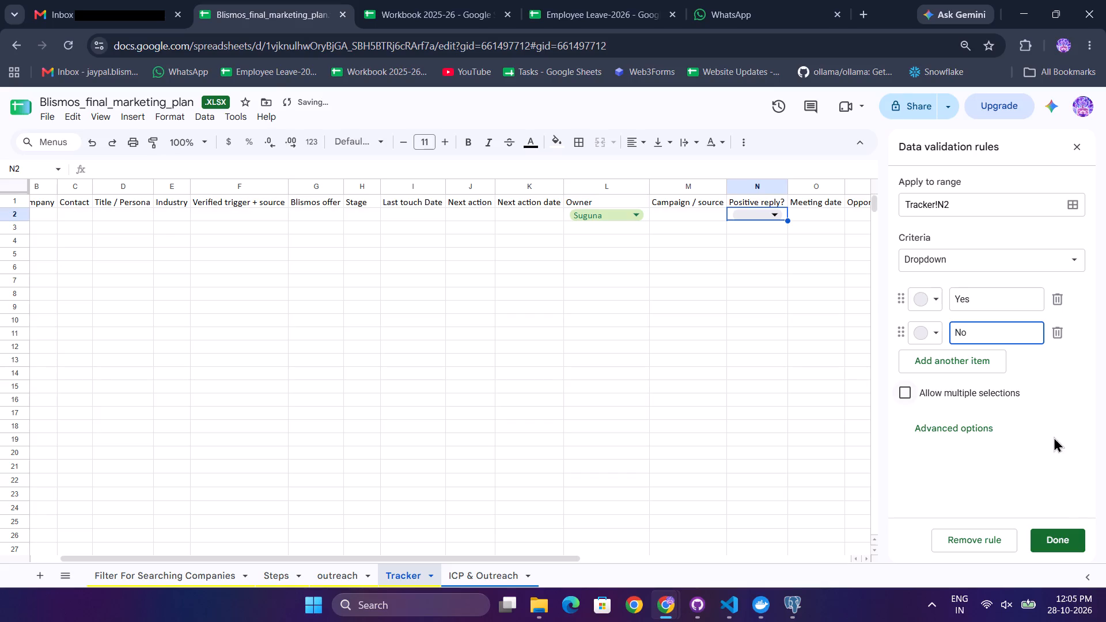
left_click(952, 359)
left_click(974, 369)
type("Processing")
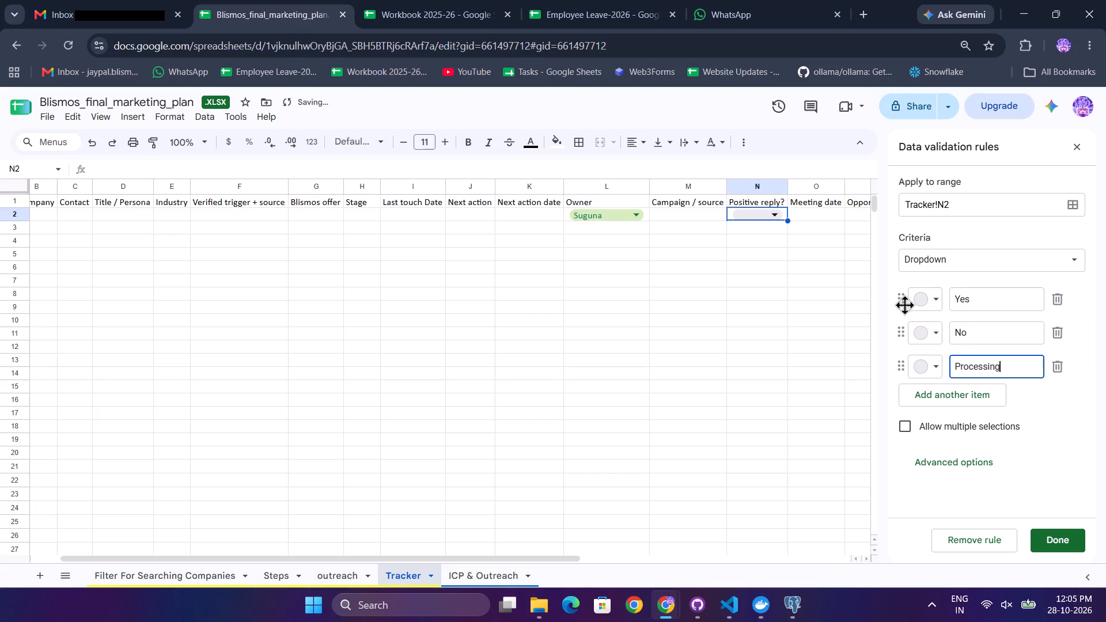
Colour the Yes option light green and give the No option a custom red background, #df2655.
left_click(926, 298)
left_click(1013, 345)
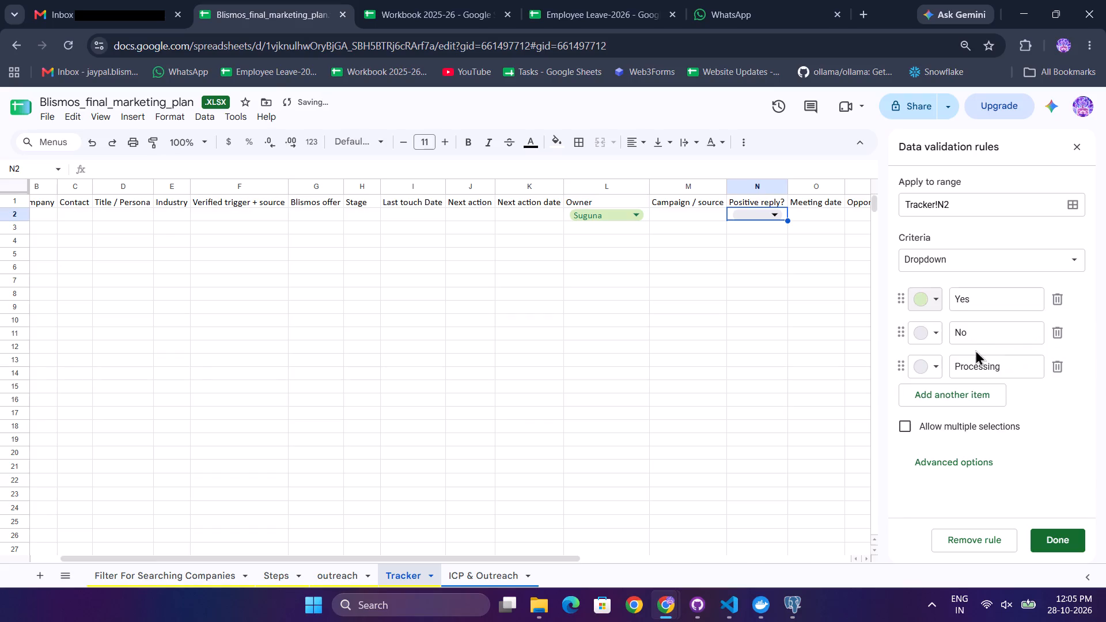
left_click(929, 337)
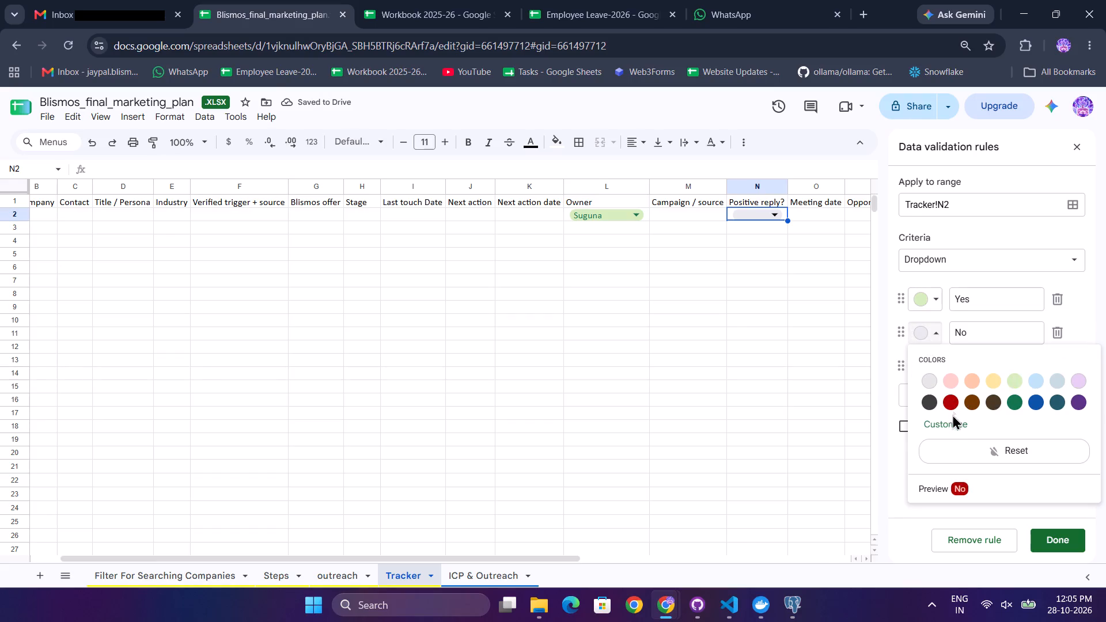
left_click(946, 428)
left_click_drag(824, 476, 912, 478)
left_click(896, 369)
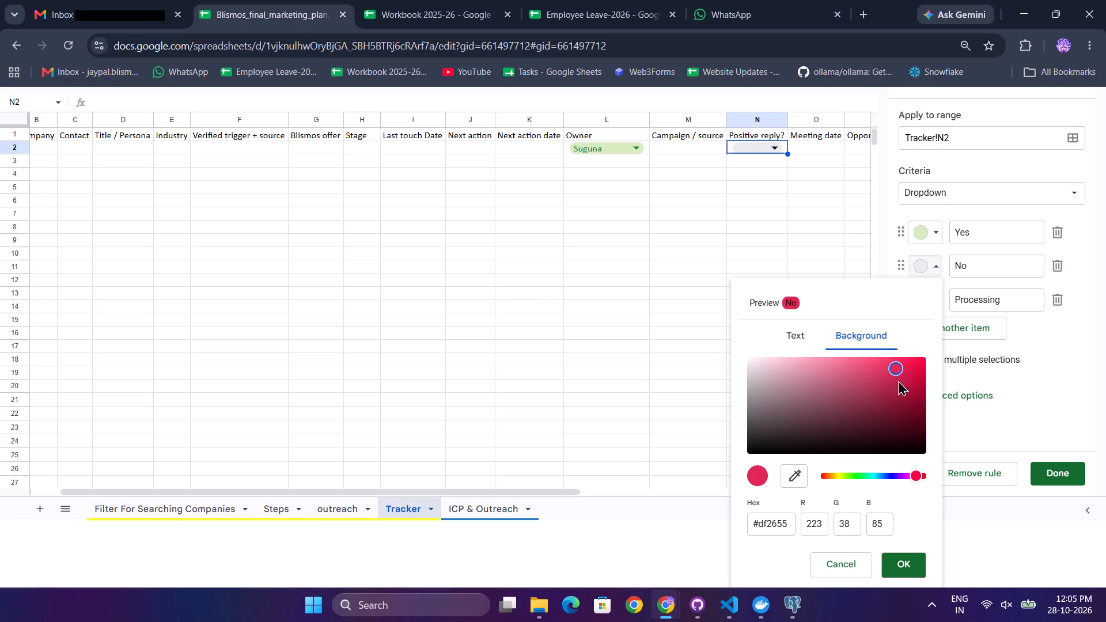
left_click(906, 568)
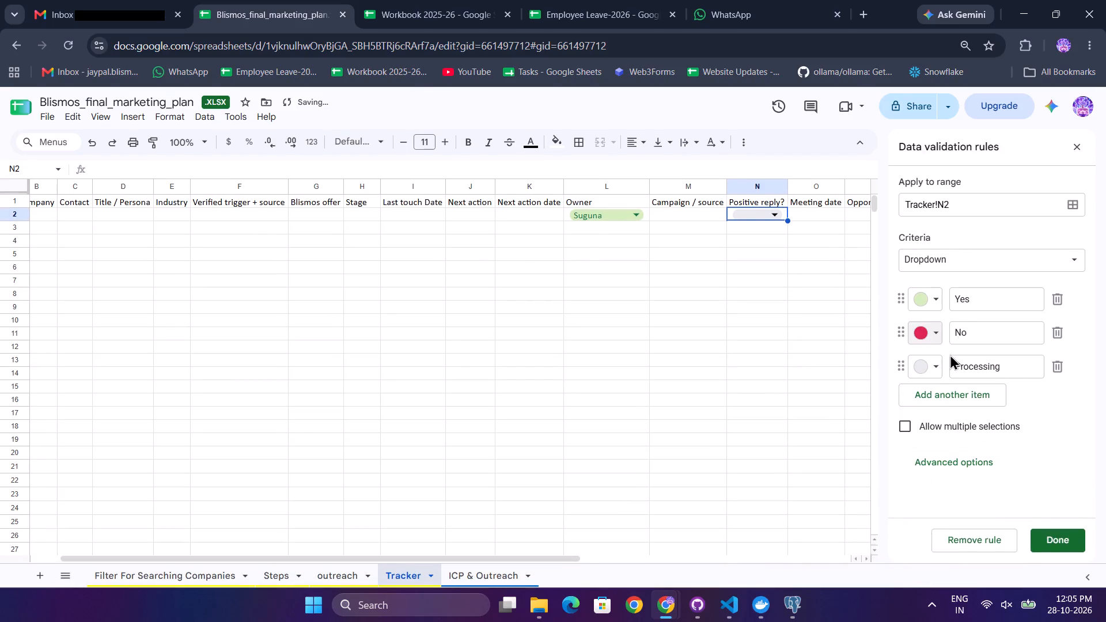
Give the Processing option a custom yellow background, #f6d65a, and allow multiple selections in the Positive reply? dropdown.
left_click(927, 366)
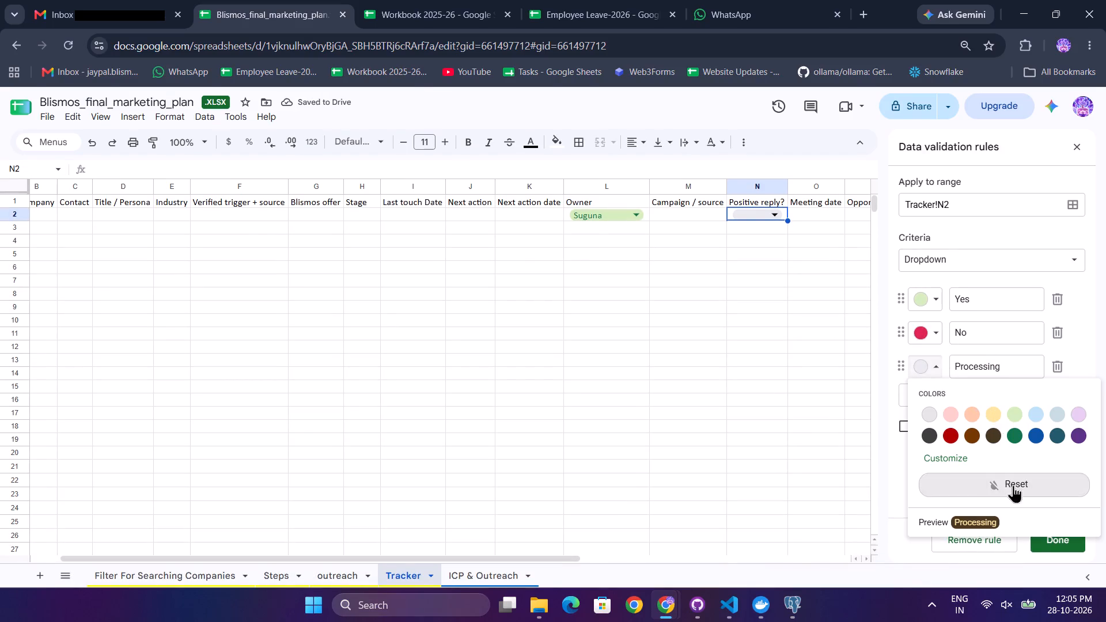
left_click(967, 460)
left_click_drag(827, 471, 831, 471)
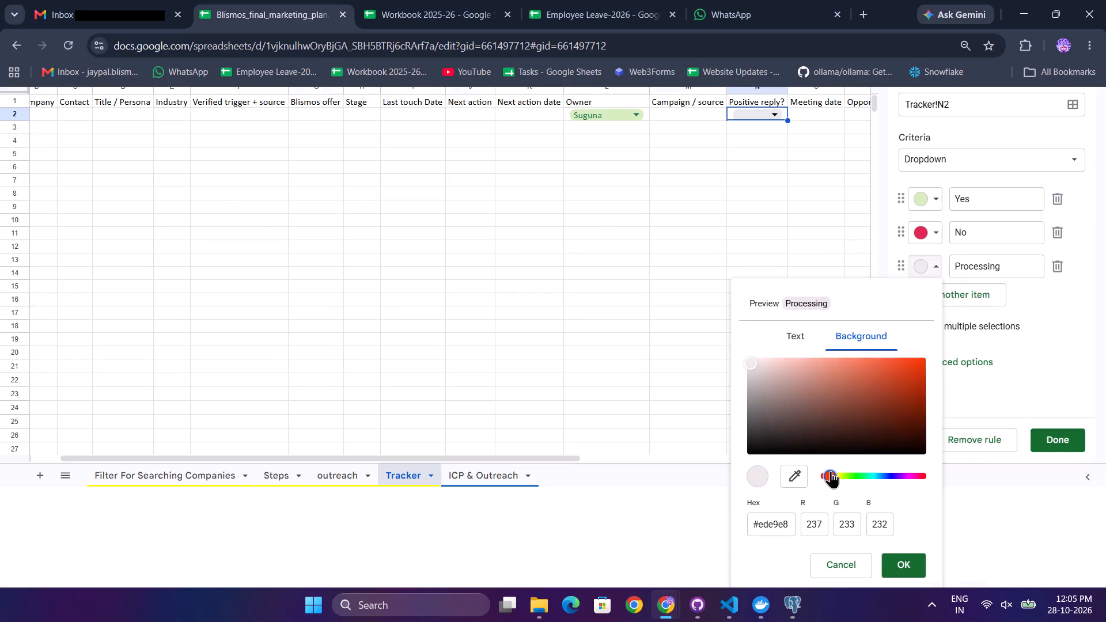
left_click_drag(831, 471, 839, 471)
left_click_drag(838, 369, 864, 363)
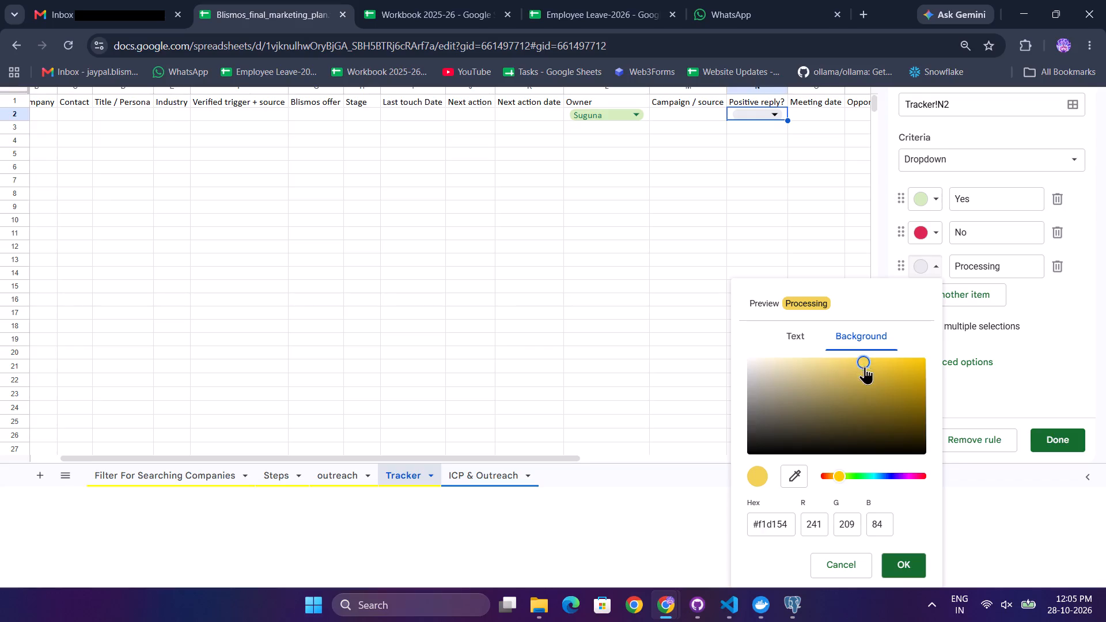
double_click(1054, 437)
left_click(926, 362)
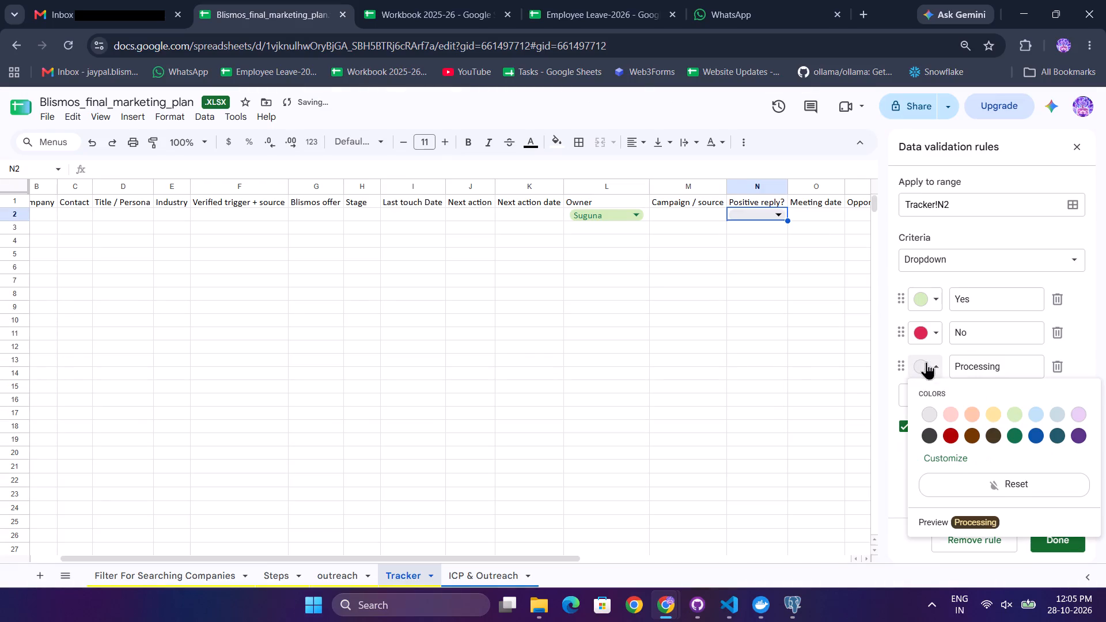
left_click(958, 460)
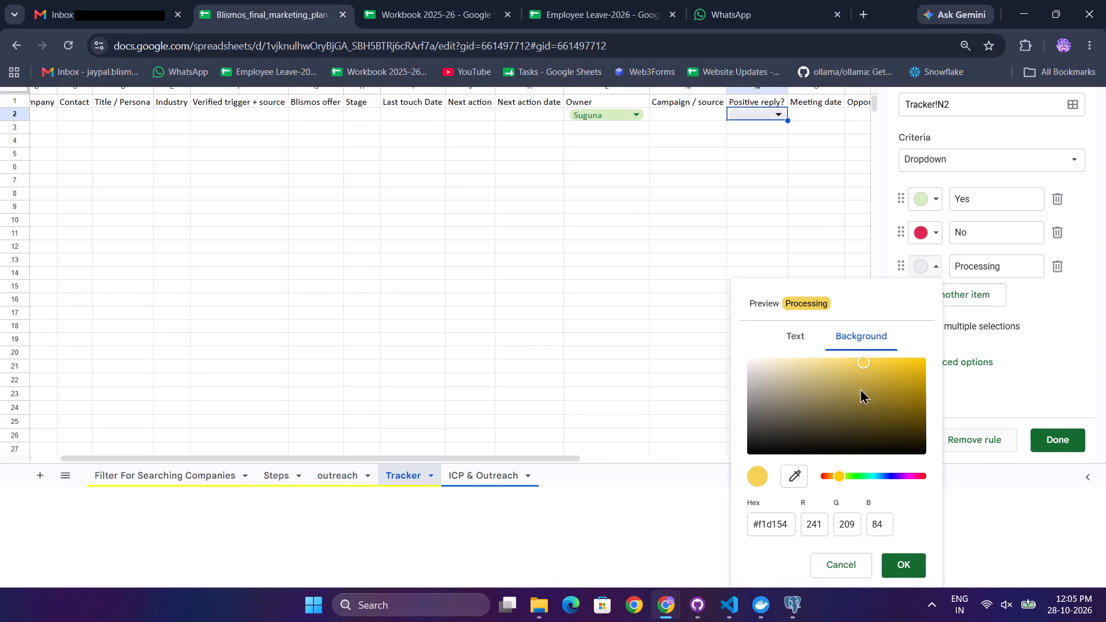
left_click(861, 361)
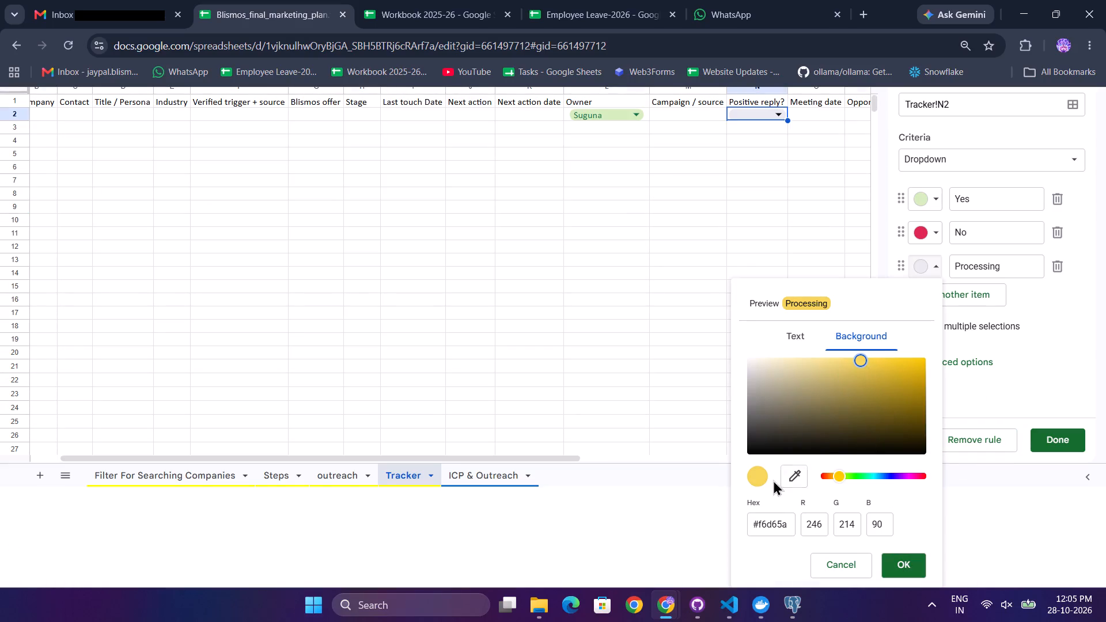
left_click(750, 480)
left_click(899, 563)
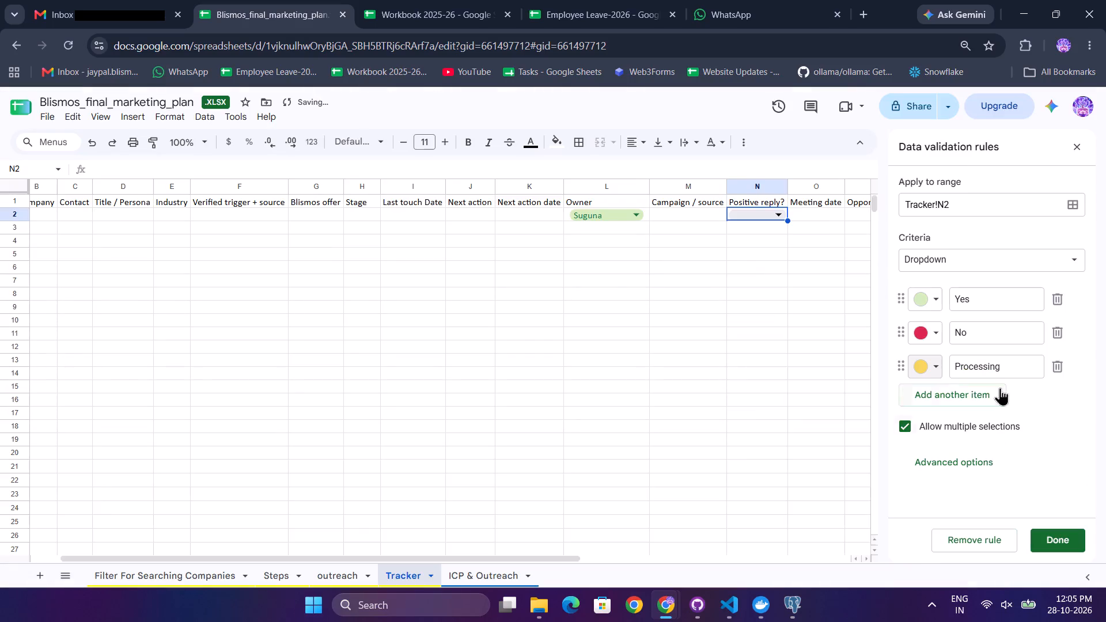
Save the Positive reply? dropdown rule and close the data validation rules.
left_click(1076, 544)
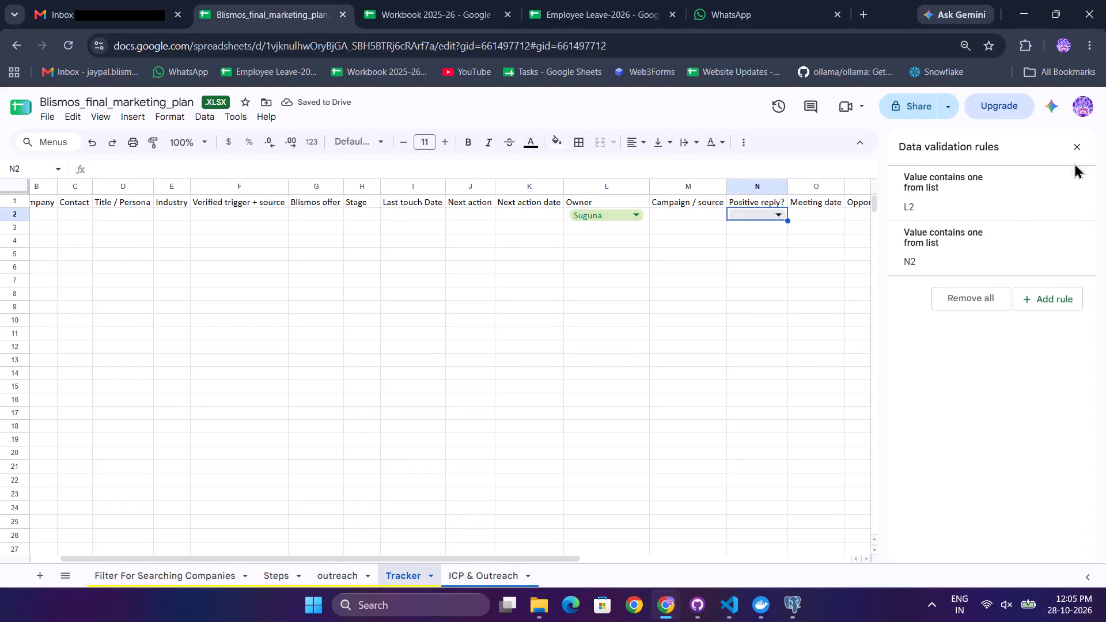
left_click(1081, 142)
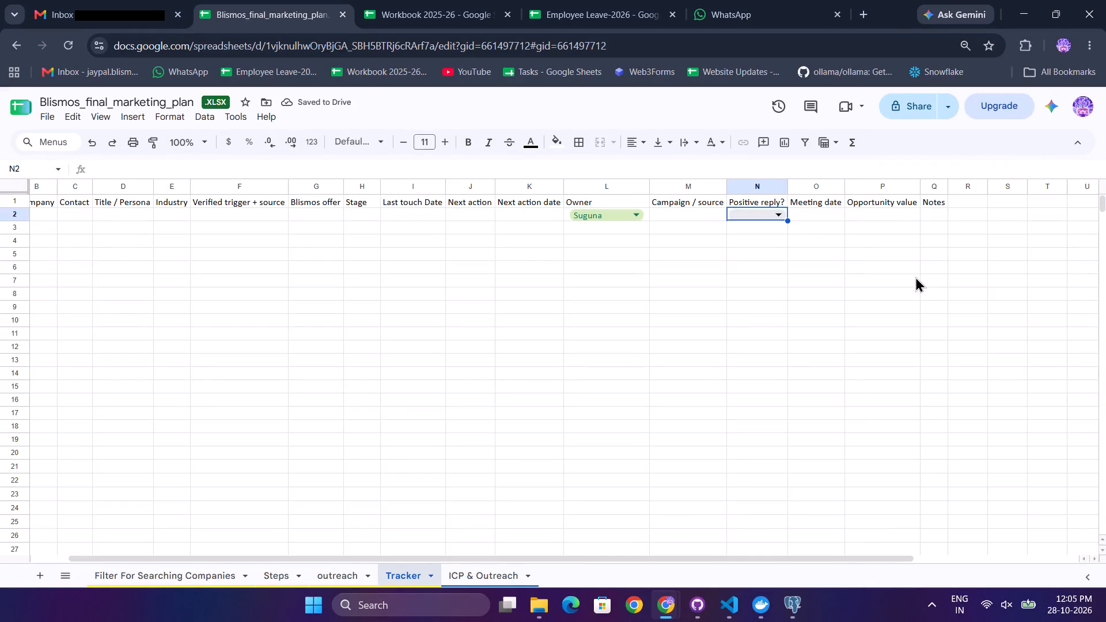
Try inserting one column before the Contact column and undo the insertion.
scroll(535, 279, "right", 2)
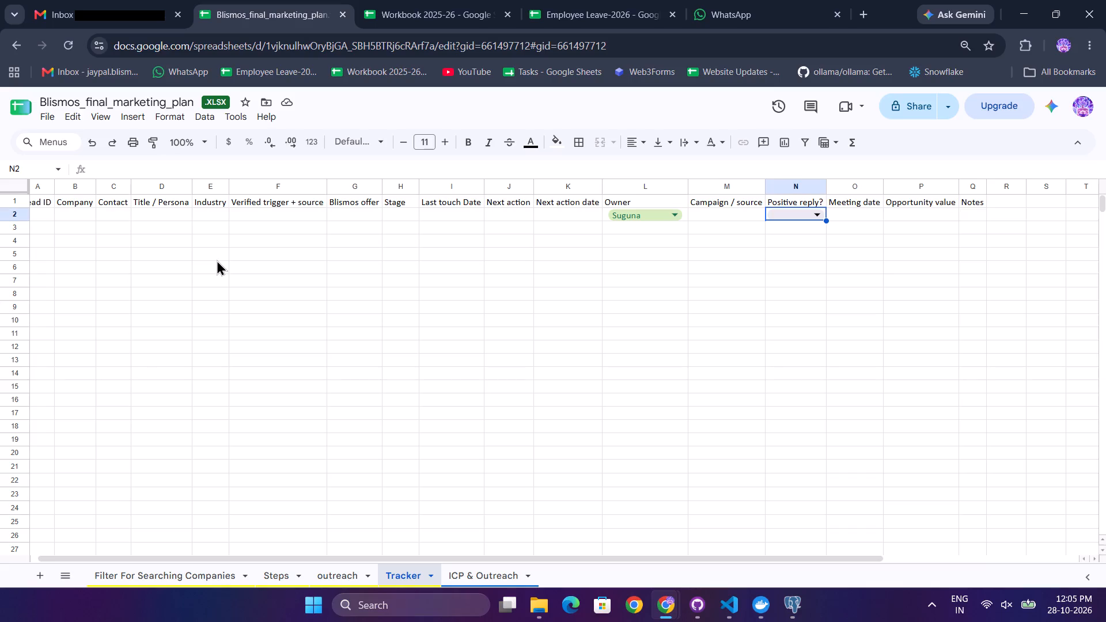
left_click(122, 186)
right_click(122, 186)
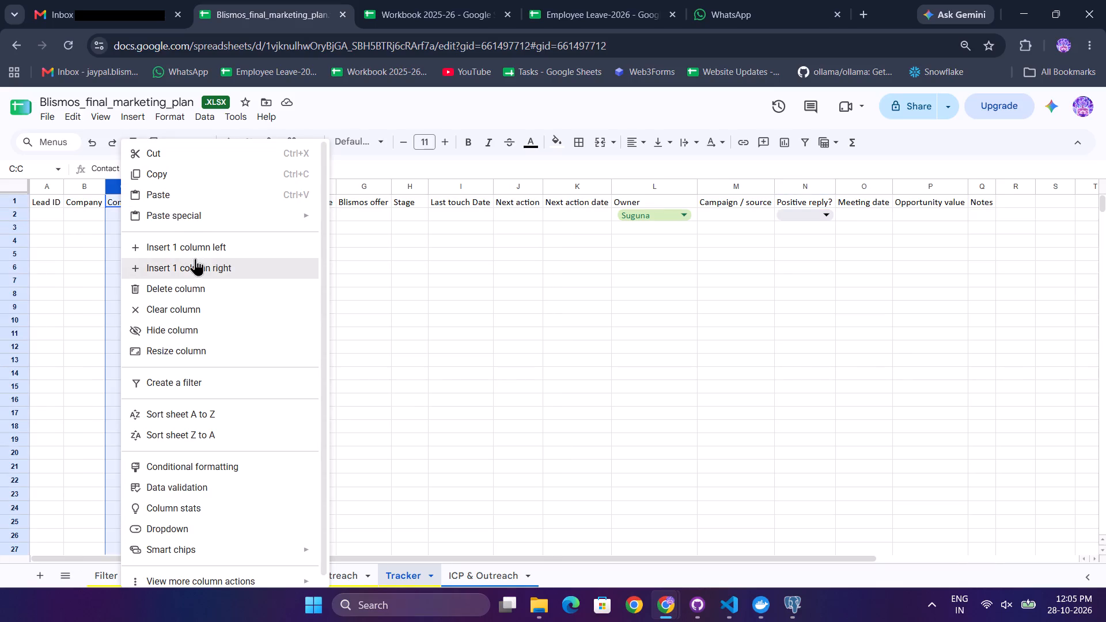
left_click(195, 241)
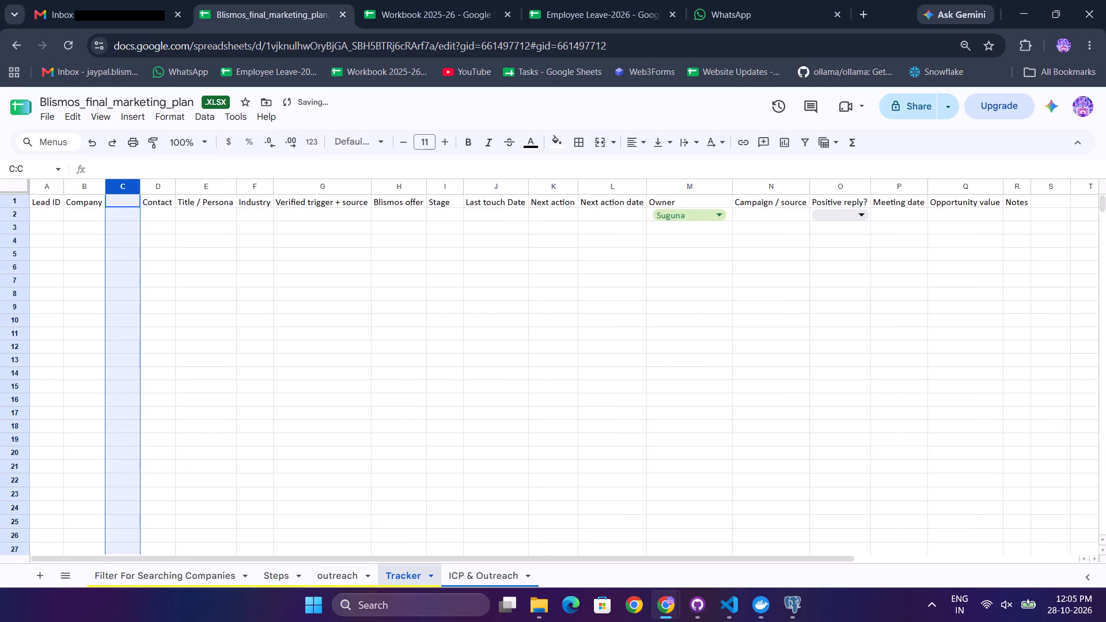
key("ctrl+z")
Insert one empty column directly after the Contact column.
right_click(132, 193)
left_click(197, 258)
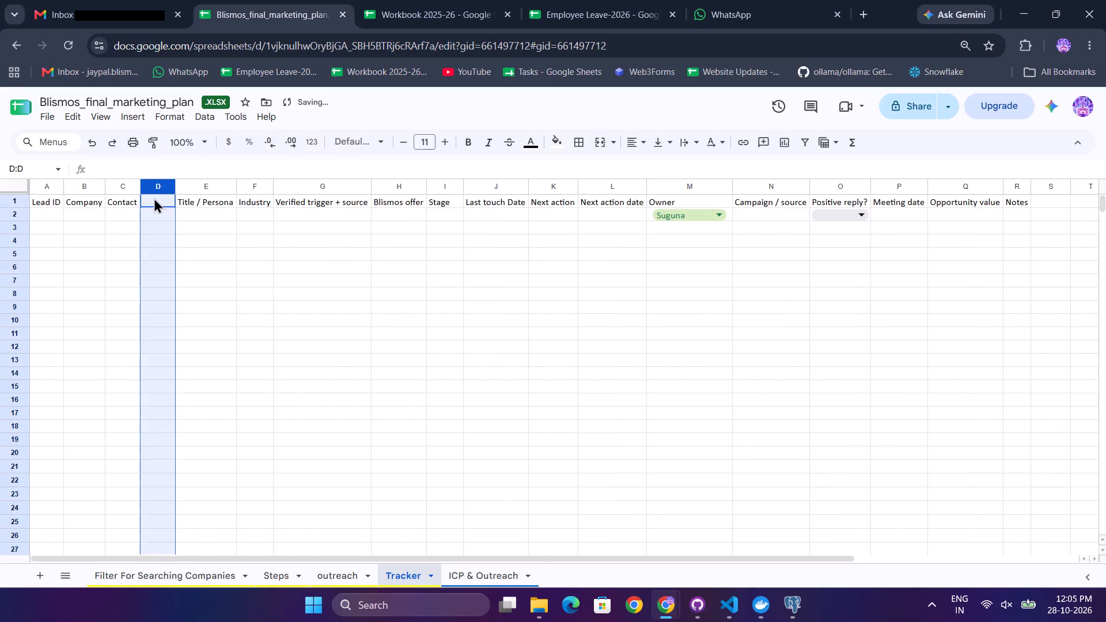
left_click(154, 197)
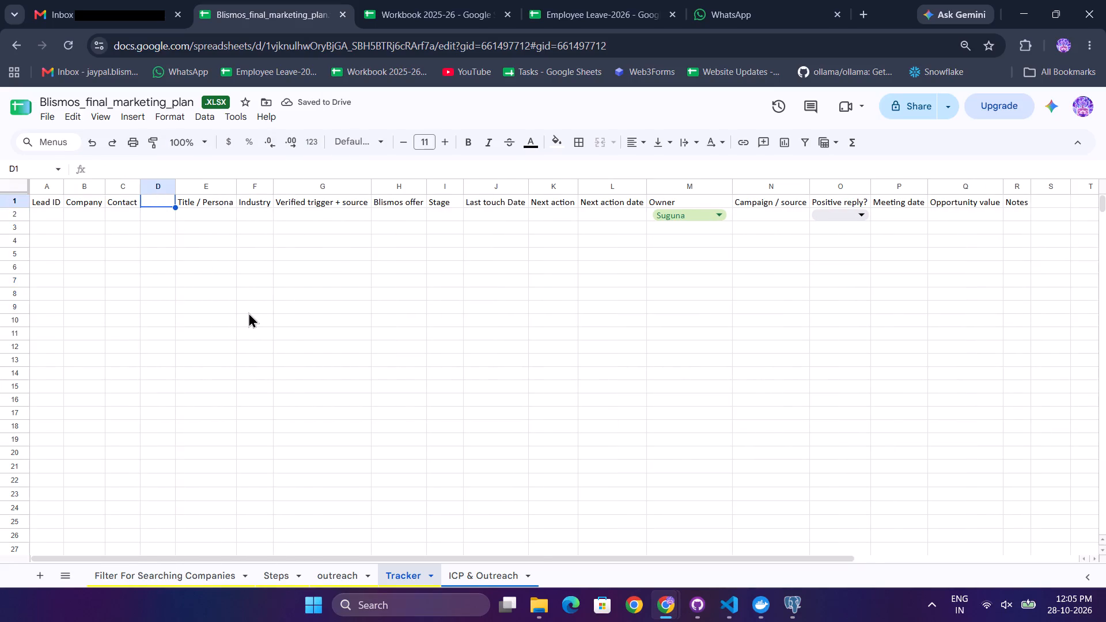
Choose Yes in the Positive reply? dropdown in cell O2.
left_click(861, 213)
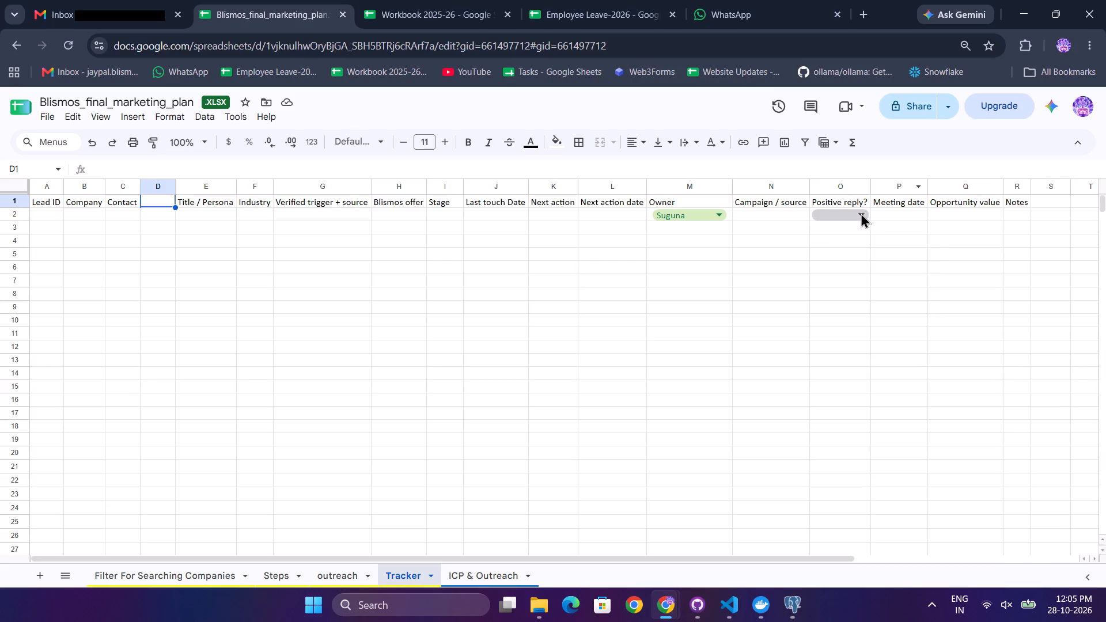
double_click(834, 257)
left_click(826, 248)
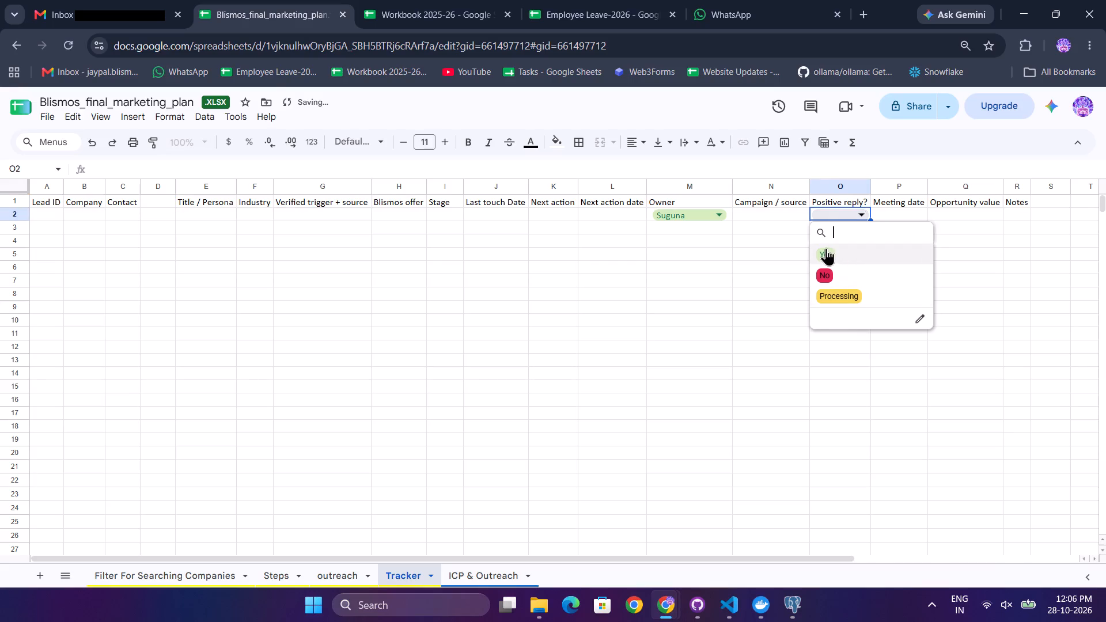
left_click(753, 321)
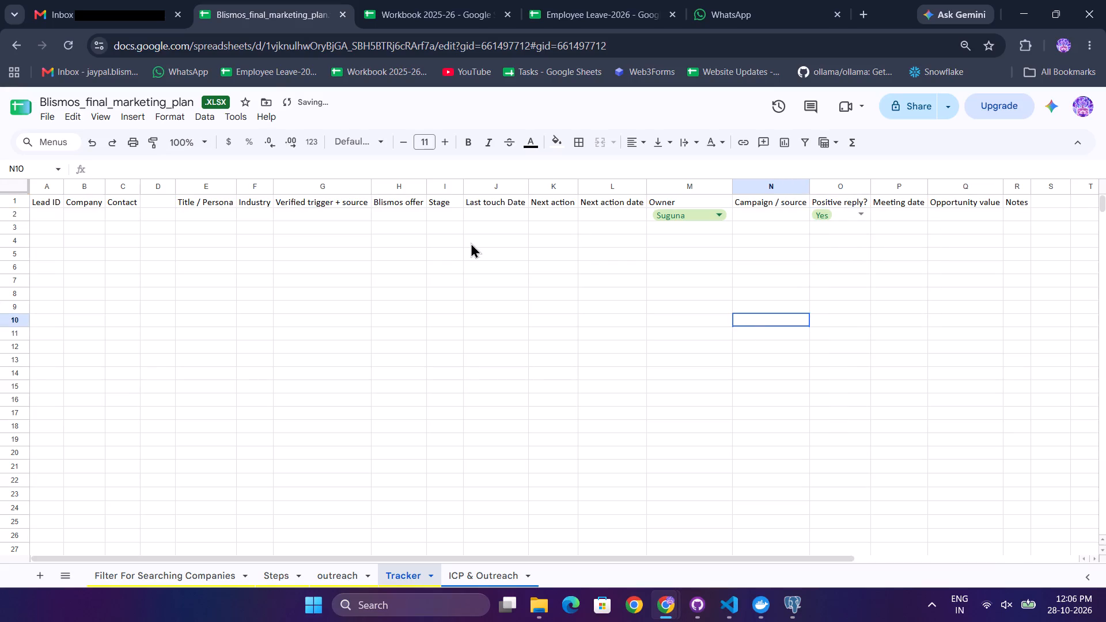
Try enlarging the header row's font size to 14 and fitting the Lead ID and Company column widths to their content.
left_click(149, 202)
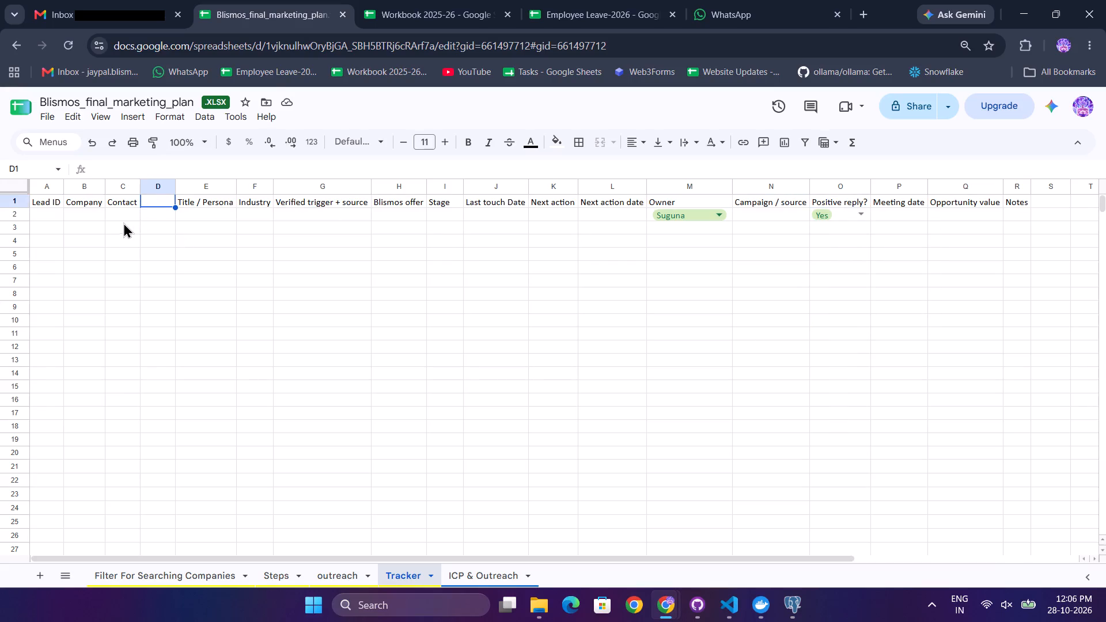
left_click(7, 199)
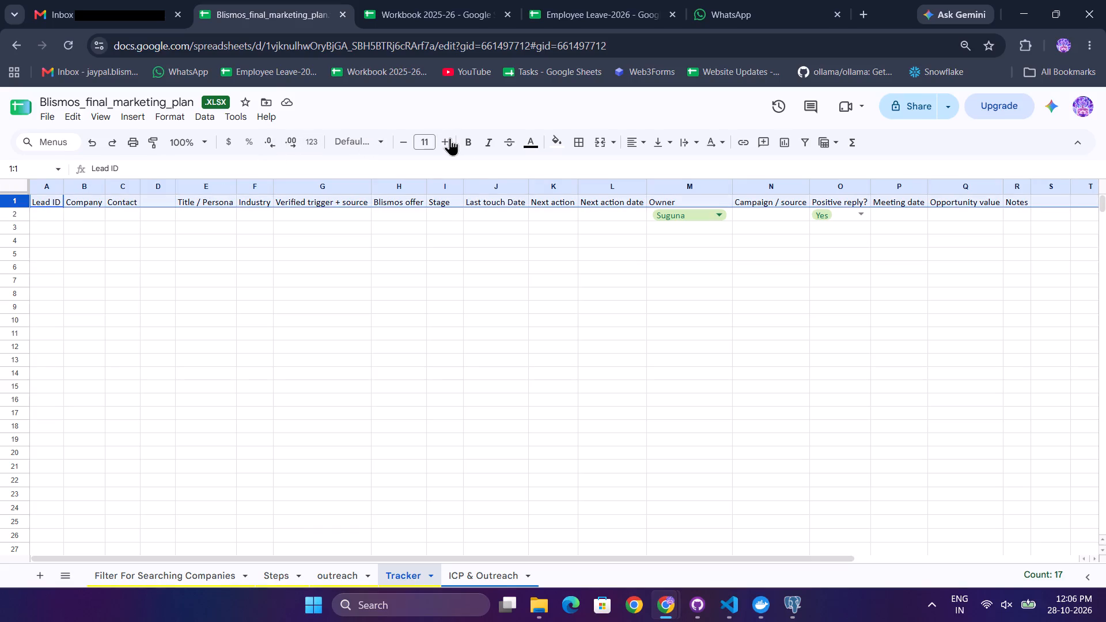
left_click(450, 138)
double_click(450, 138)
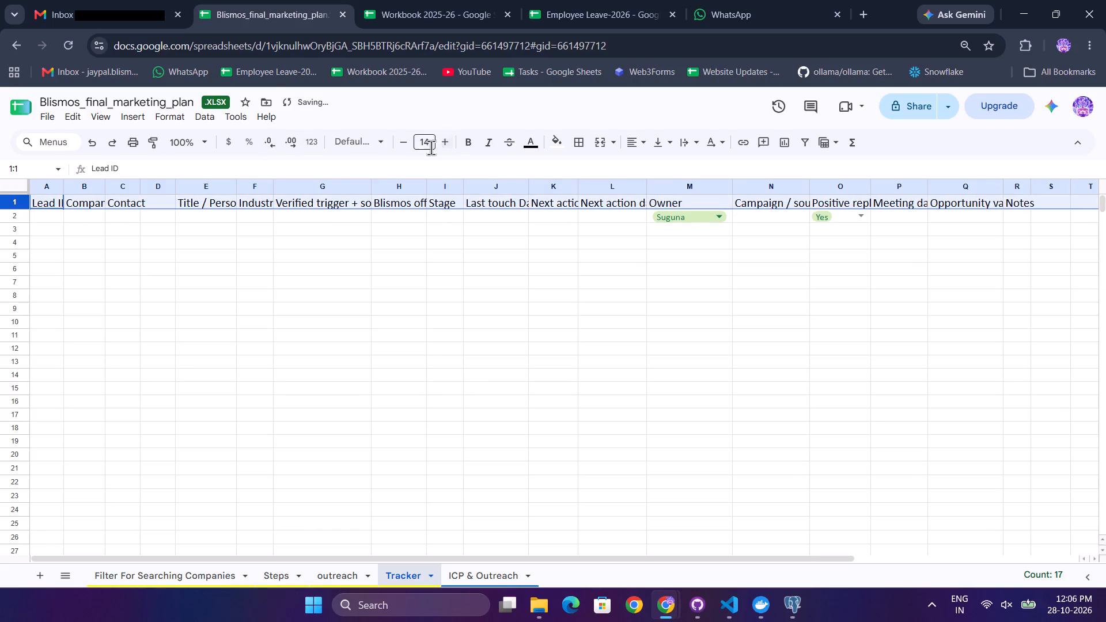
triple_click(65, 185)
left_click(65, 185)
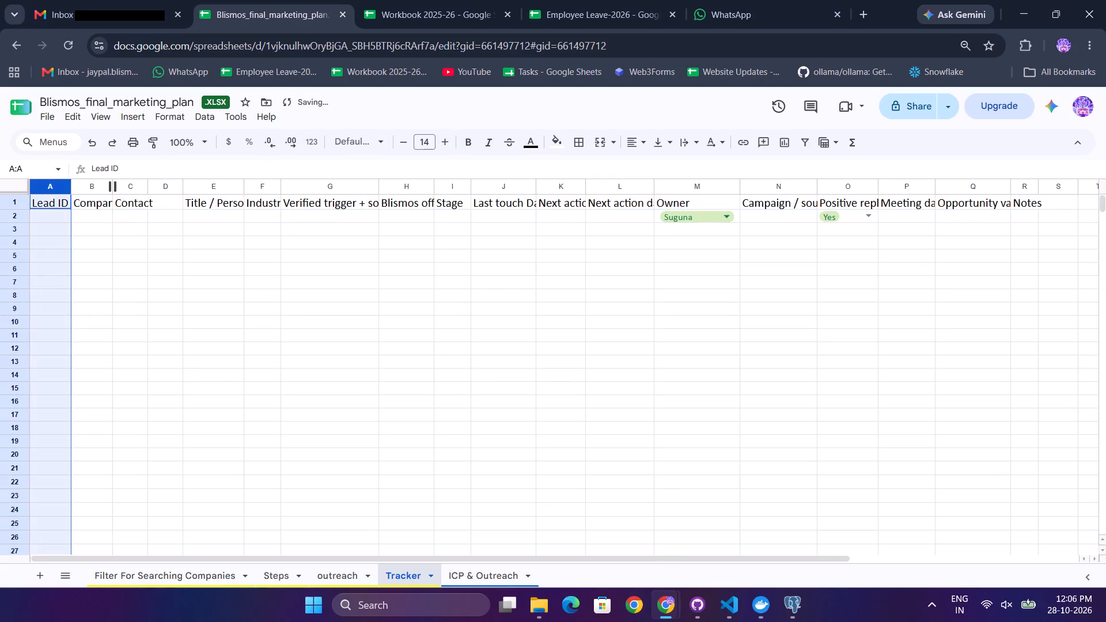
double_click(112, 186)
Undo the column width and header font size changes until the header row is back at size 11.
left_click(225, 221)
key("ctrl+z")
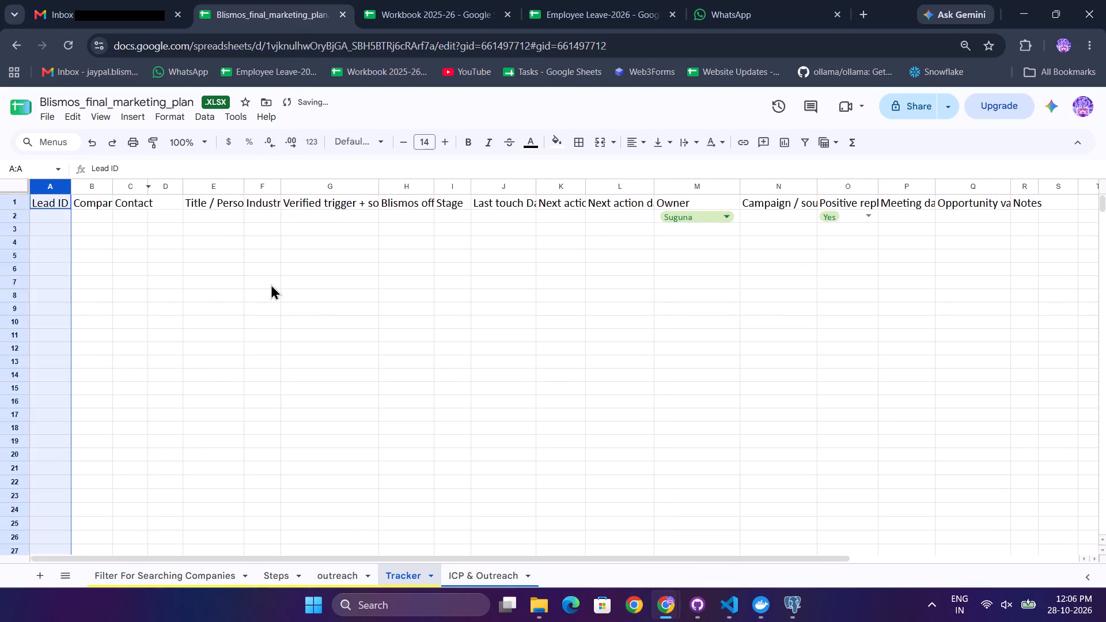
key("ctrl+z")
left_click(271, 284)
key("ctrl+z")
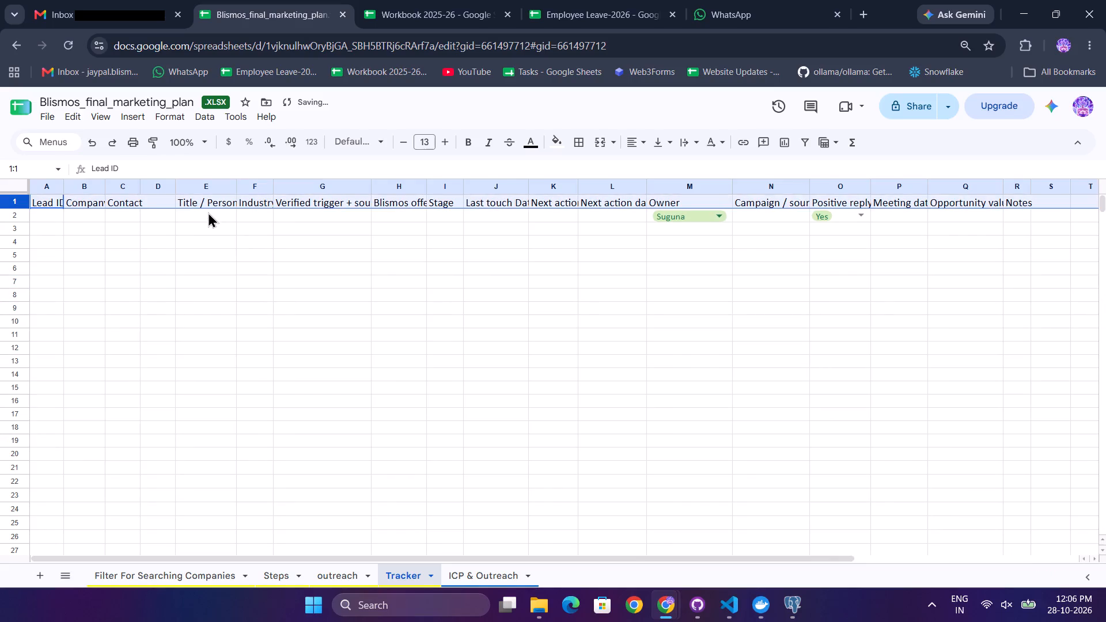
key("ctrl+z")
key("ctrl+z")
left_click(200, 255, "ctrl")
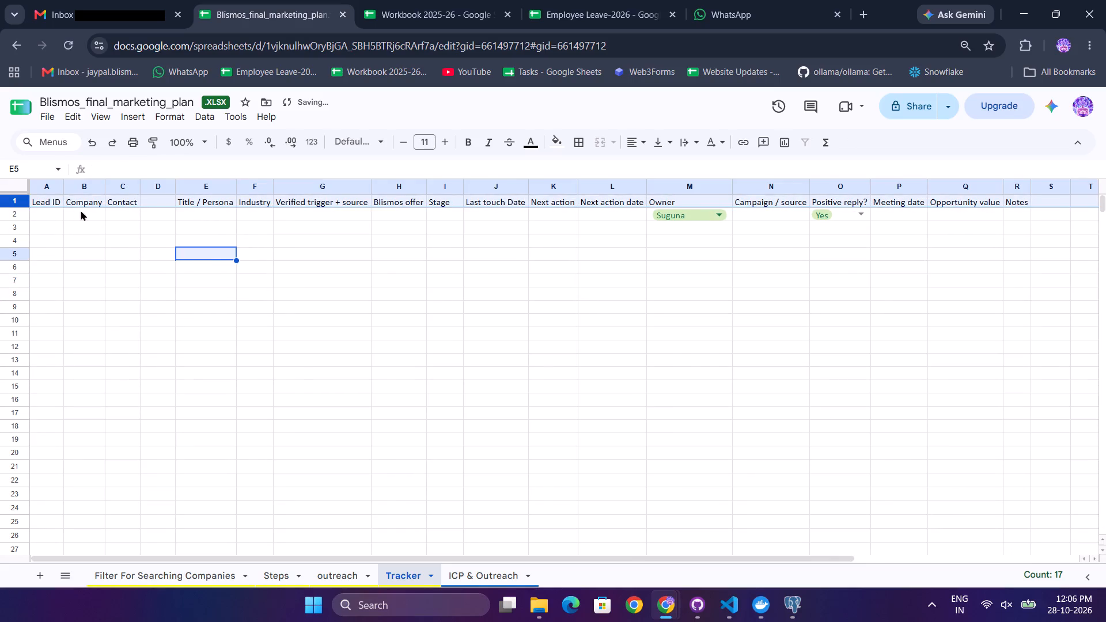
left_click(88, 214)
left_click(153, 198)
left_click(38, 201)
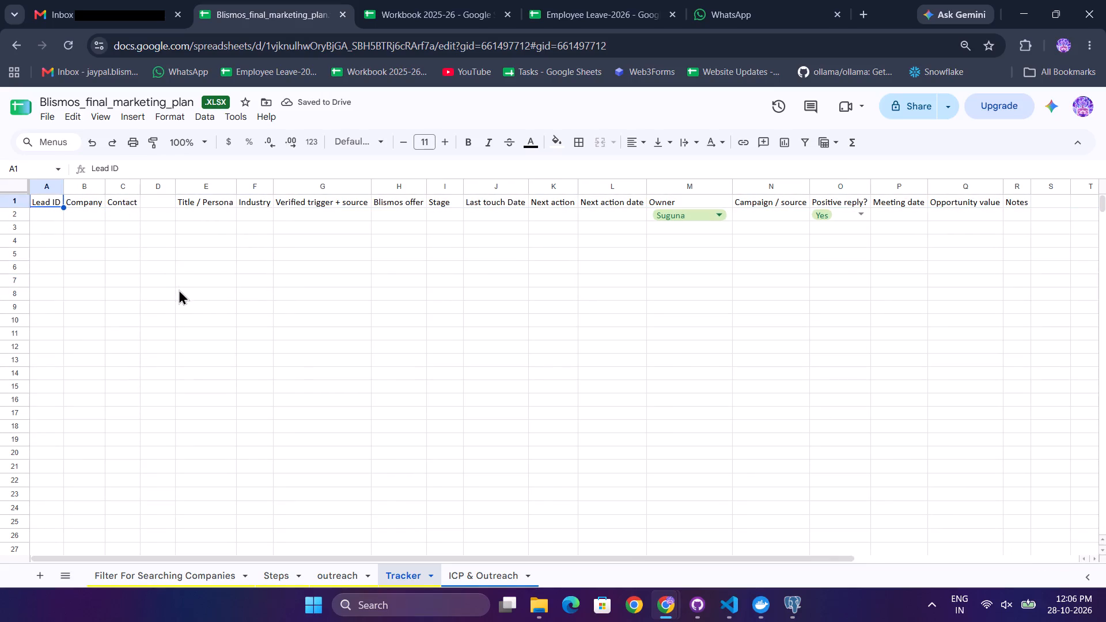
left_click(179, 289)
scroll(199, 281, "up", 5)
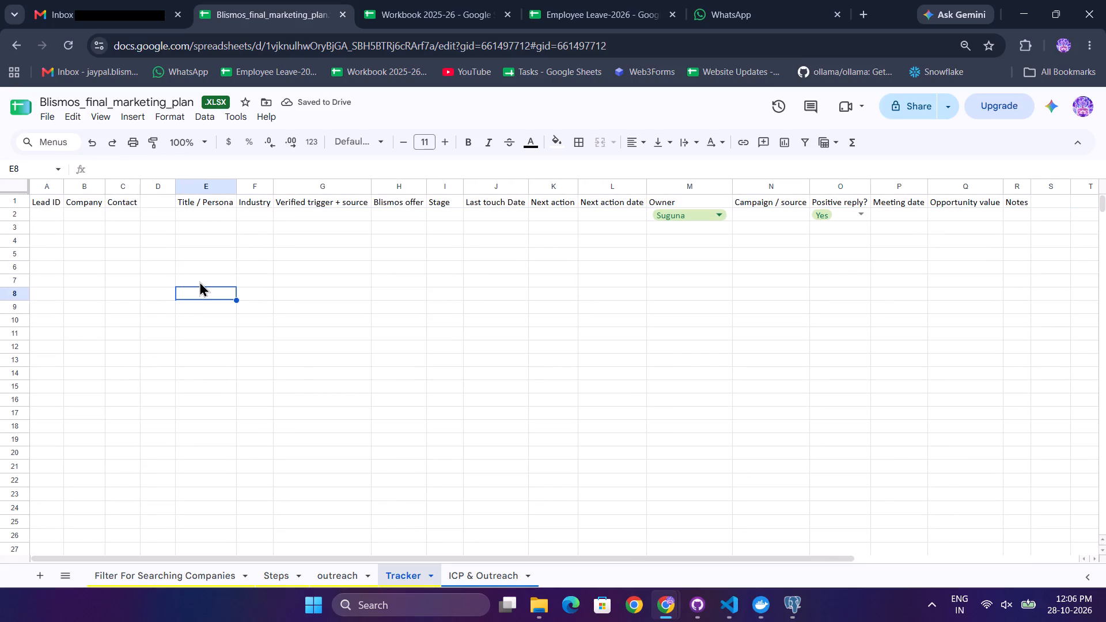
Enter the lead numbers 1 and 2 in cells A2 and A3 under the Lead ID header.
left_click(47, 219)
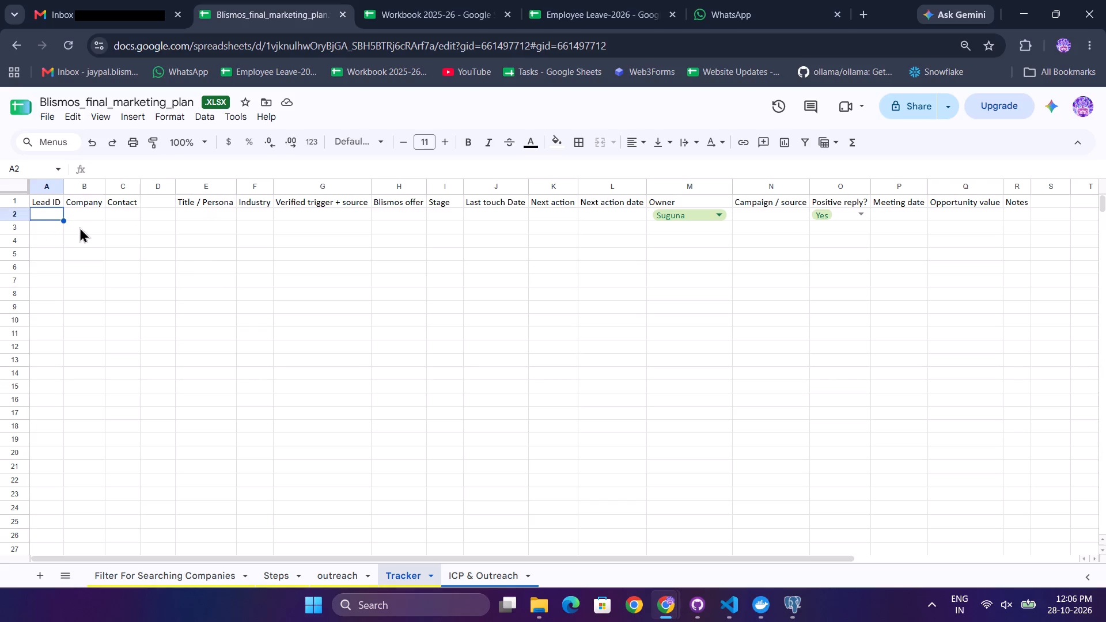
key("1")
key("Return")
key("2")
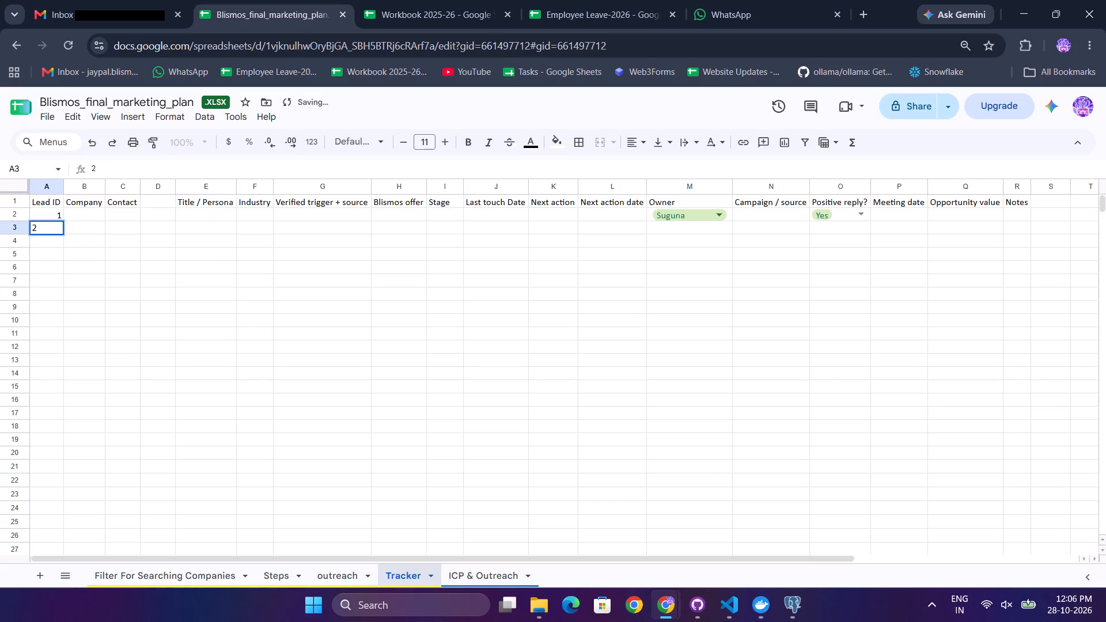
key("Return")
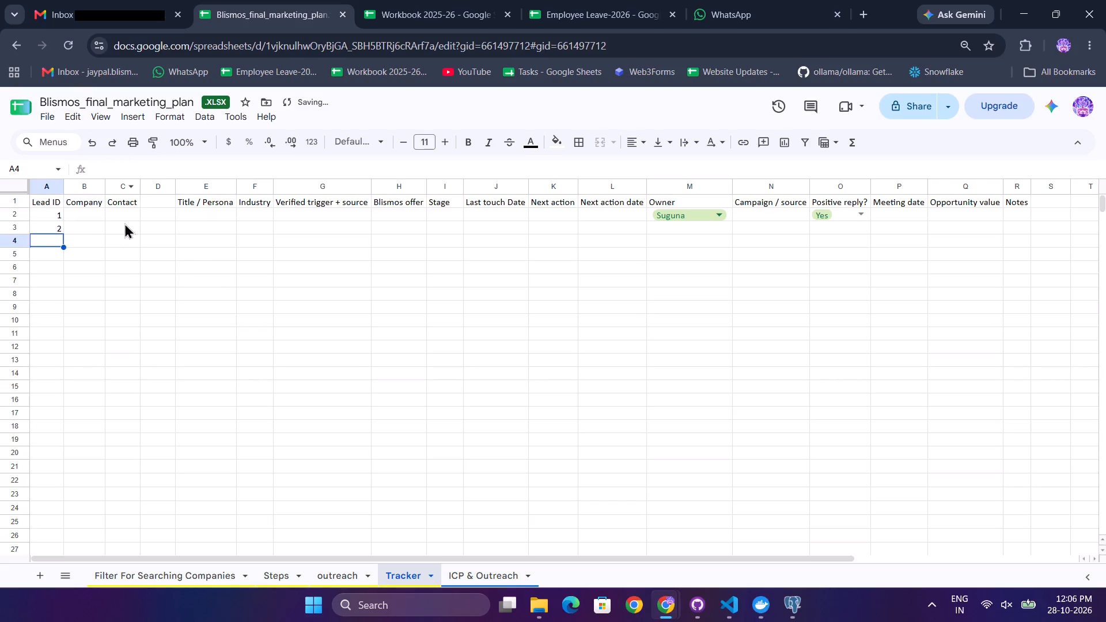
Insert two empty columns between the Company and Contact columns.
left_click(118, 184)
right_click(118, 184)
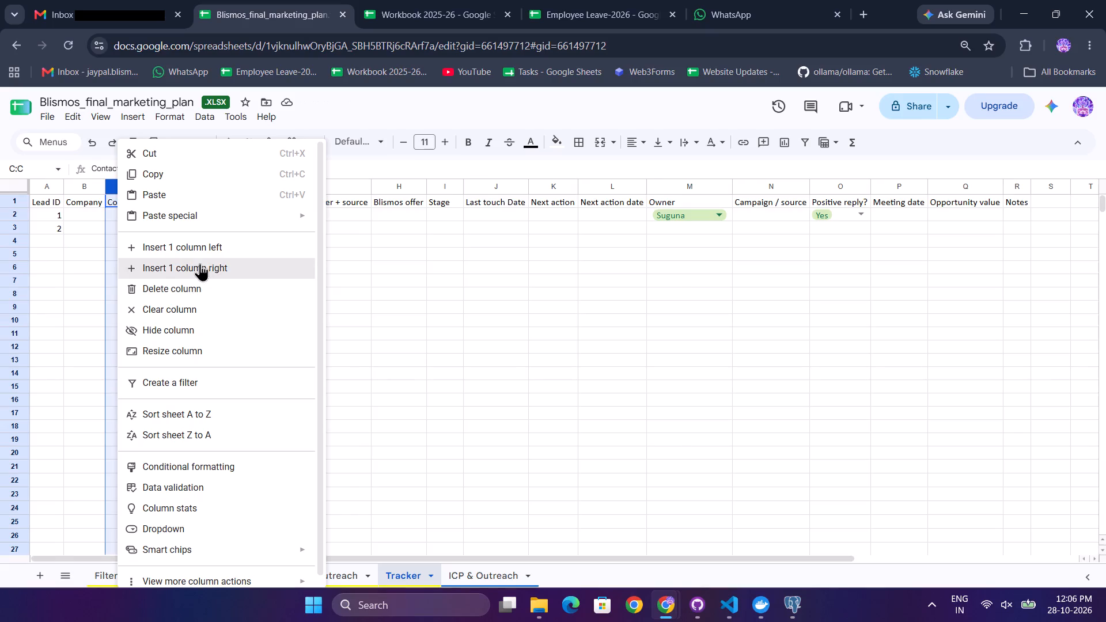
left_click(200, 248)
right_click(128, 193)
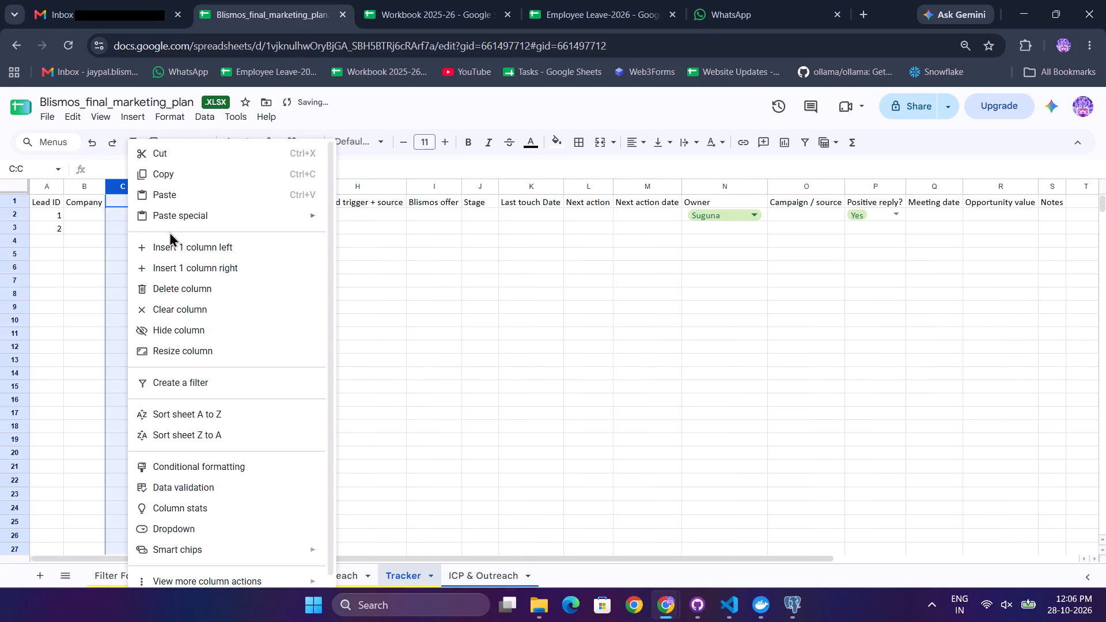
left_click(169, 245)
Enter the headers Person name in C1 and Email in D1, and replace the Contact header in E1 with Linkedin.
left_click(127, 204)
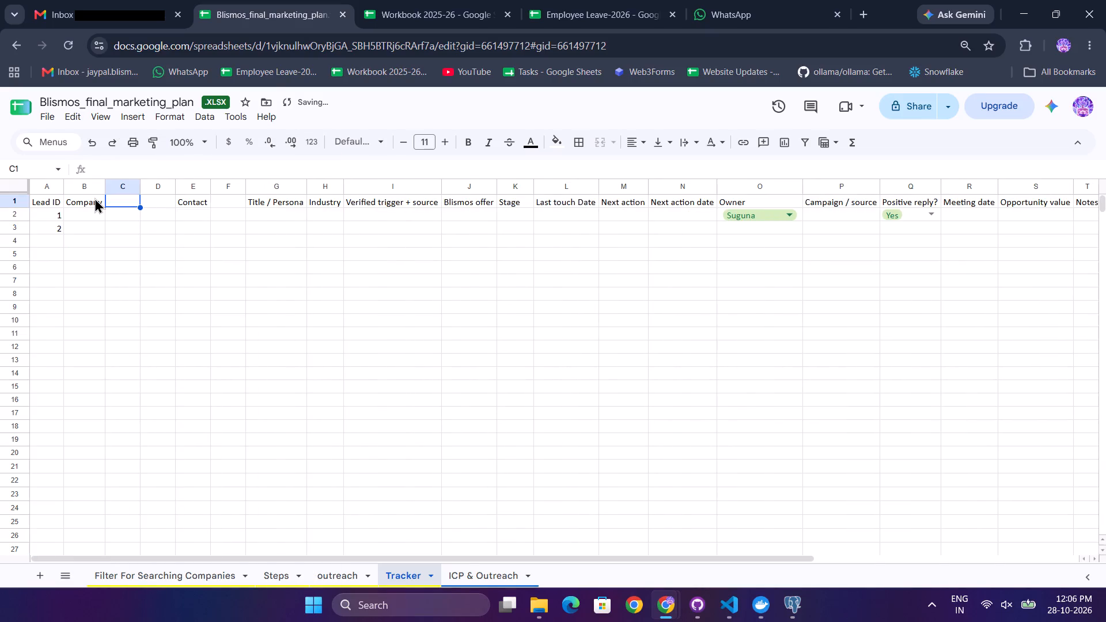
type("Pers")
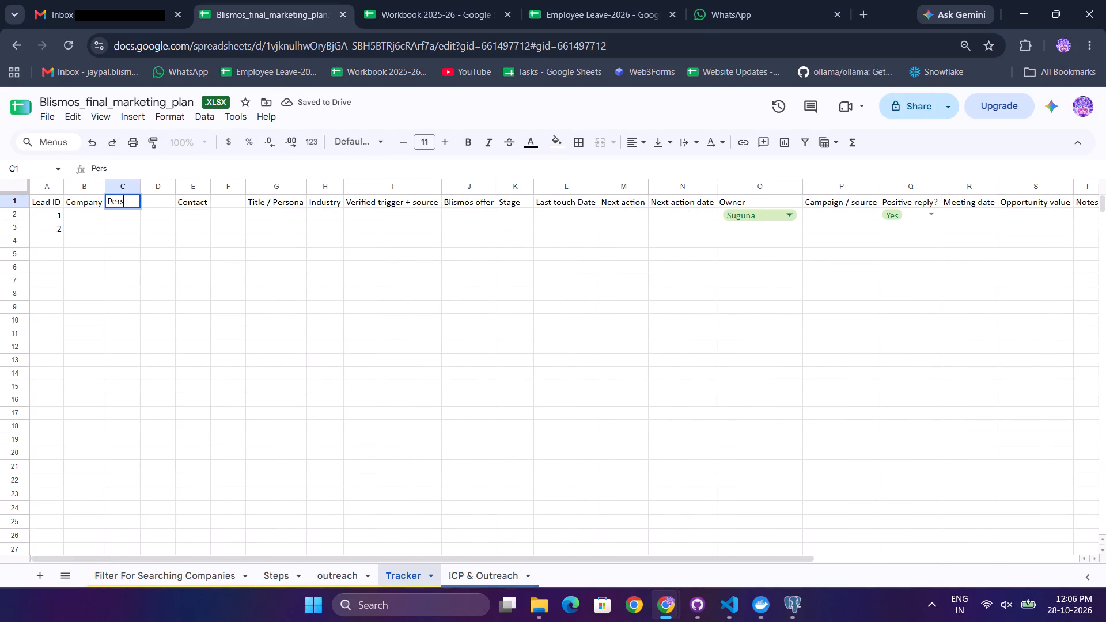
type("on name")
key("Return")
key("Up")
key("Right")
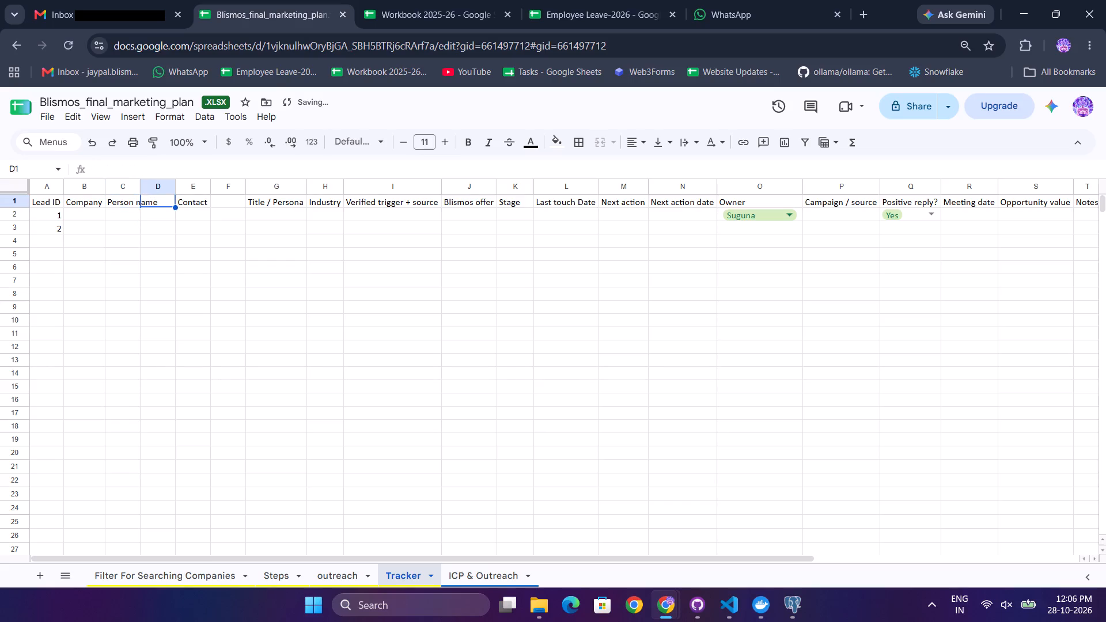
type("Email")
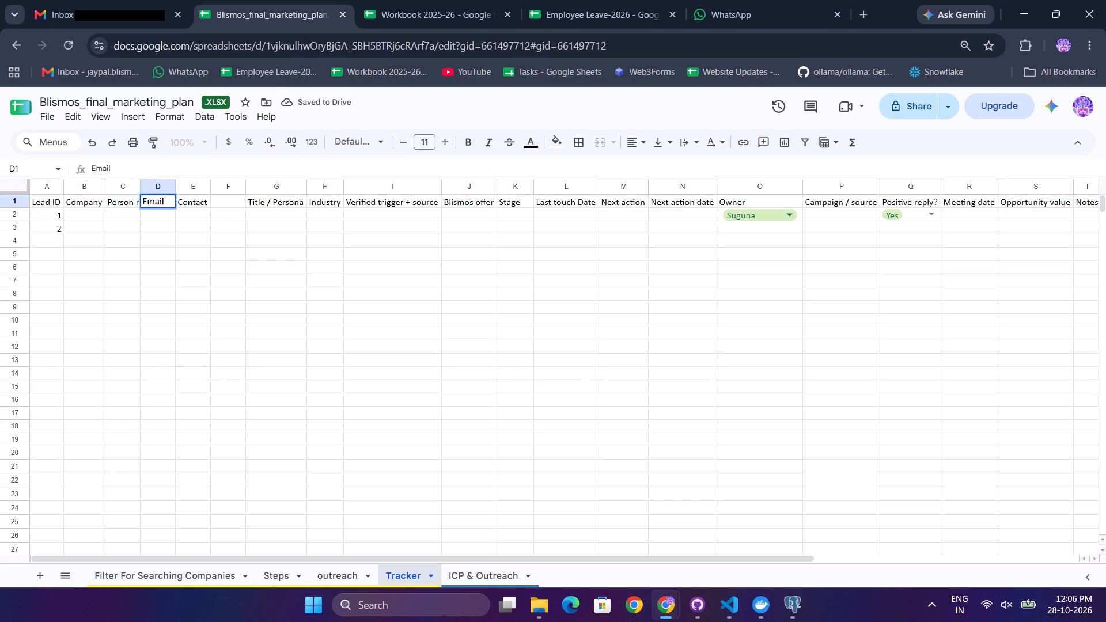
key("Return")
key("Up")
key("Right")
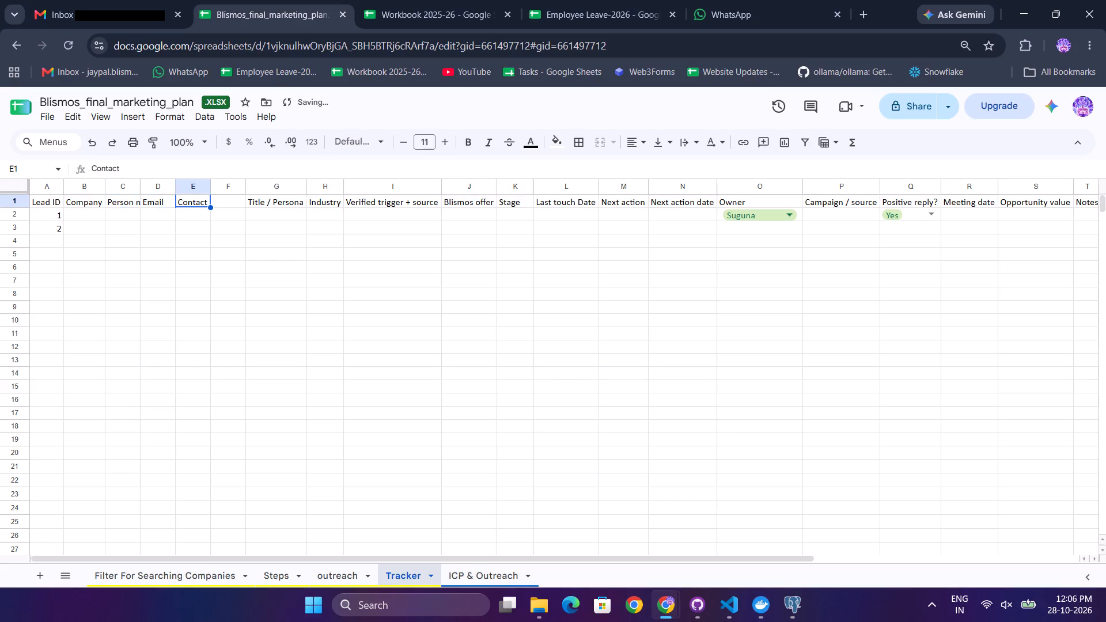
type("Linkedin")
key("Return")
key("Up")
key("Right")
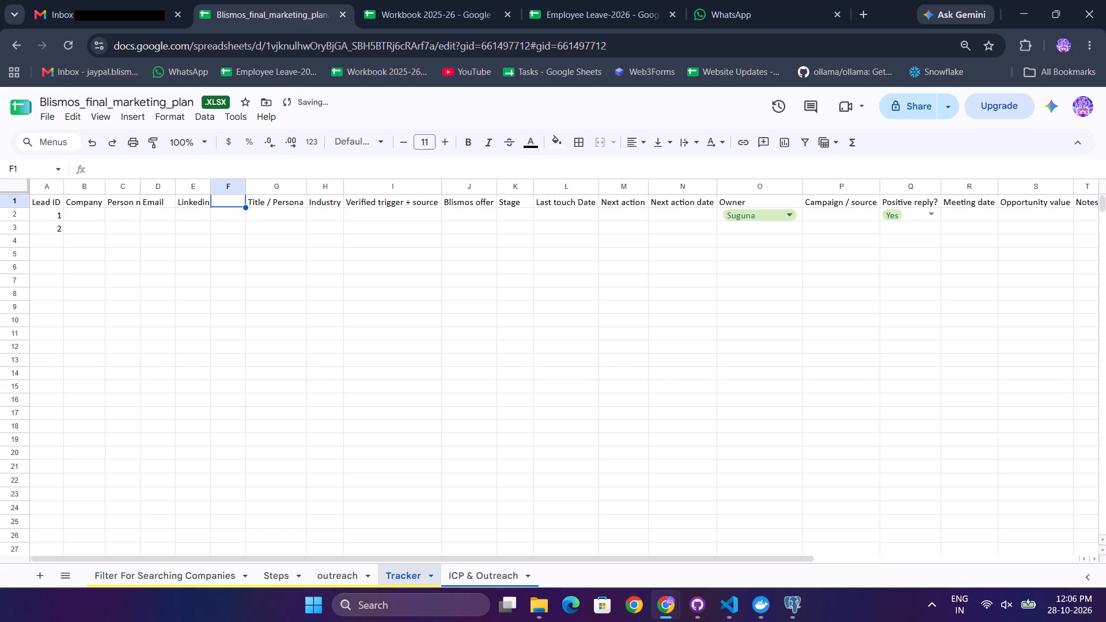
Fit the Person name column's width to its header text.
triple_click(142, 185)
Enter the header Number in cell F1 and fit that column's width to its content.
left_click(254, 202)
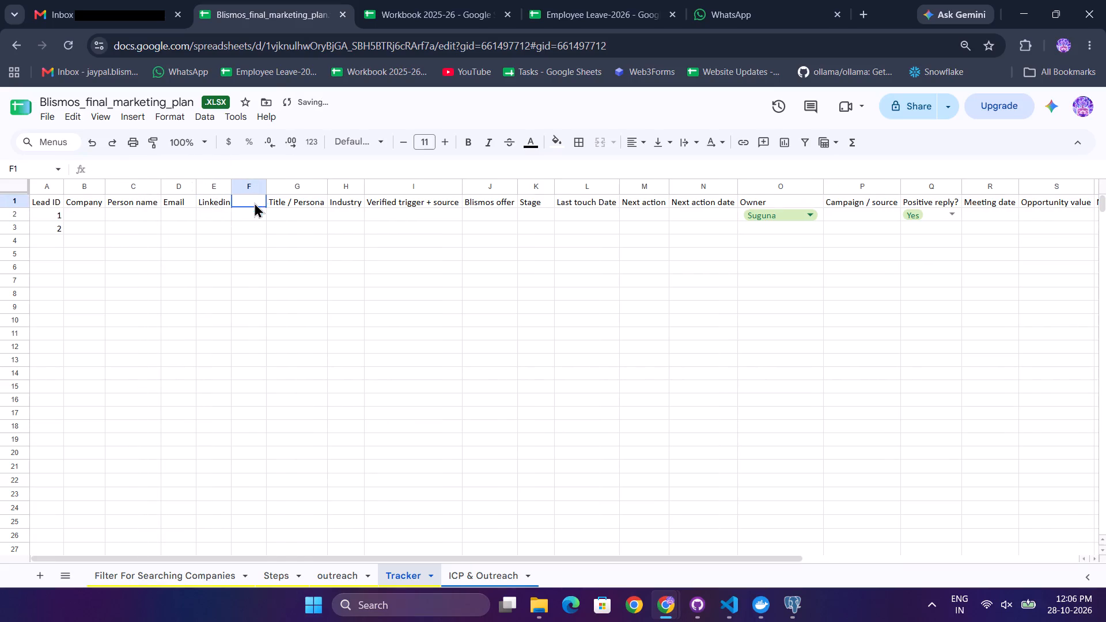
type("Number")
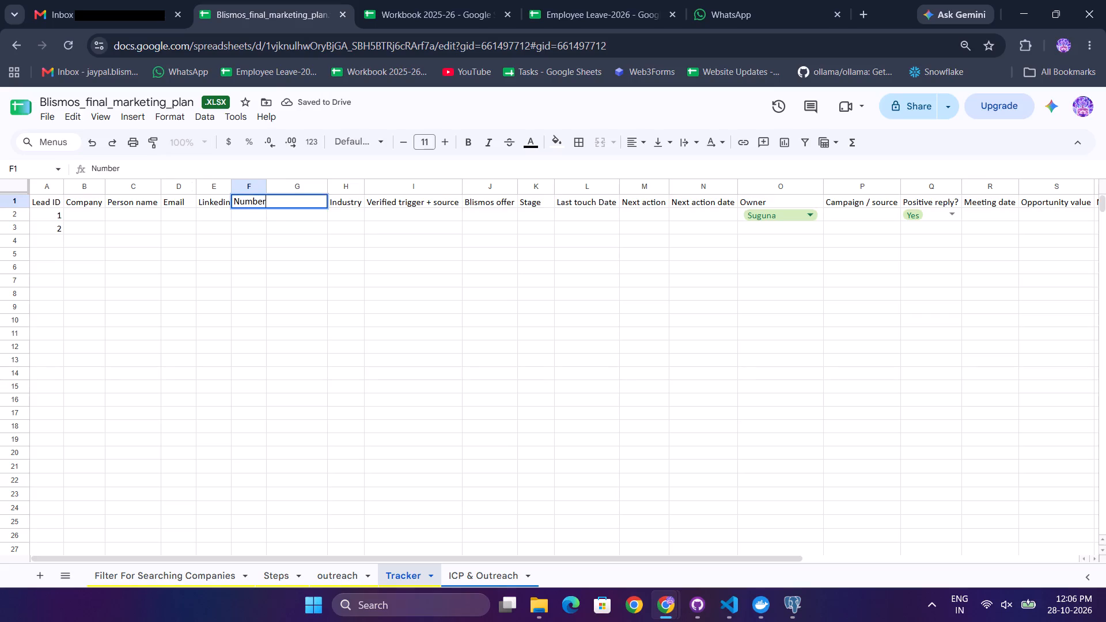
key("Return")
left_click(266, 191)
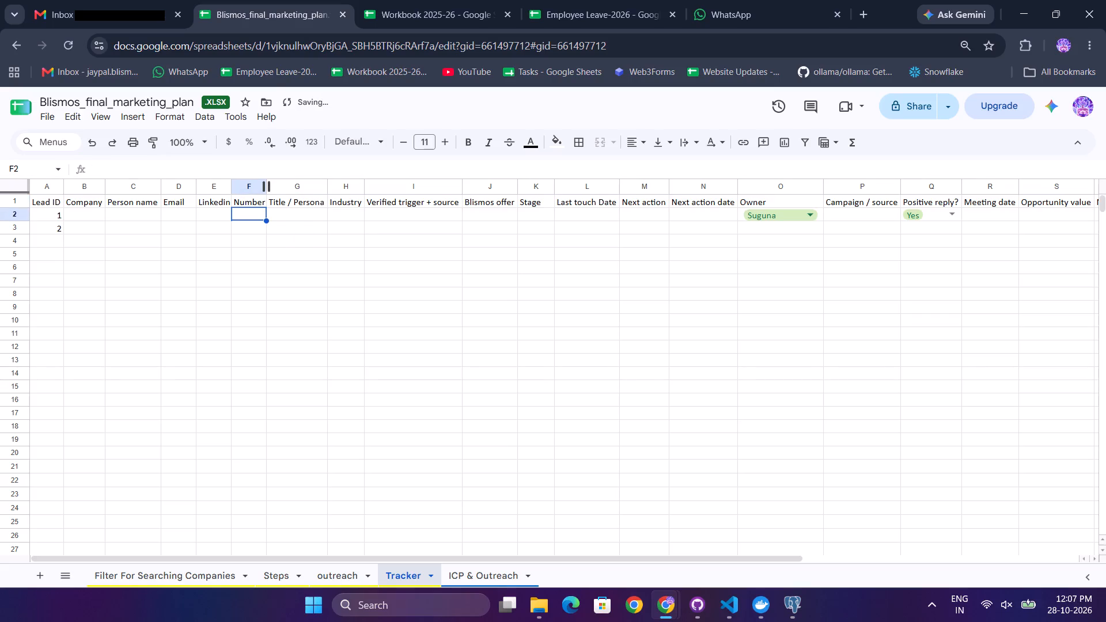
double_click(268, 191)
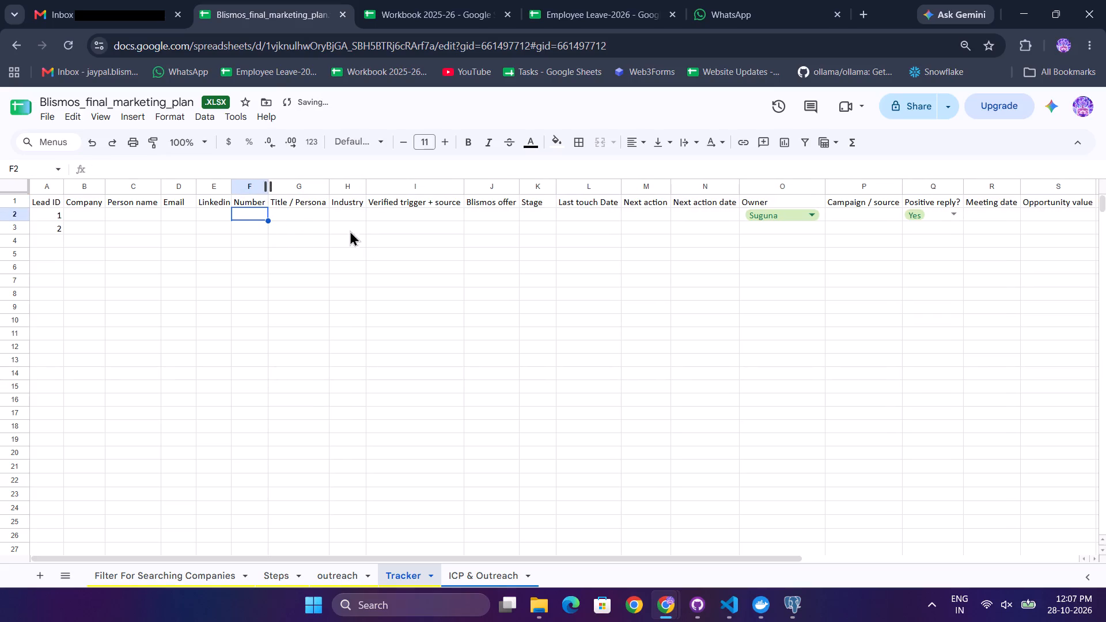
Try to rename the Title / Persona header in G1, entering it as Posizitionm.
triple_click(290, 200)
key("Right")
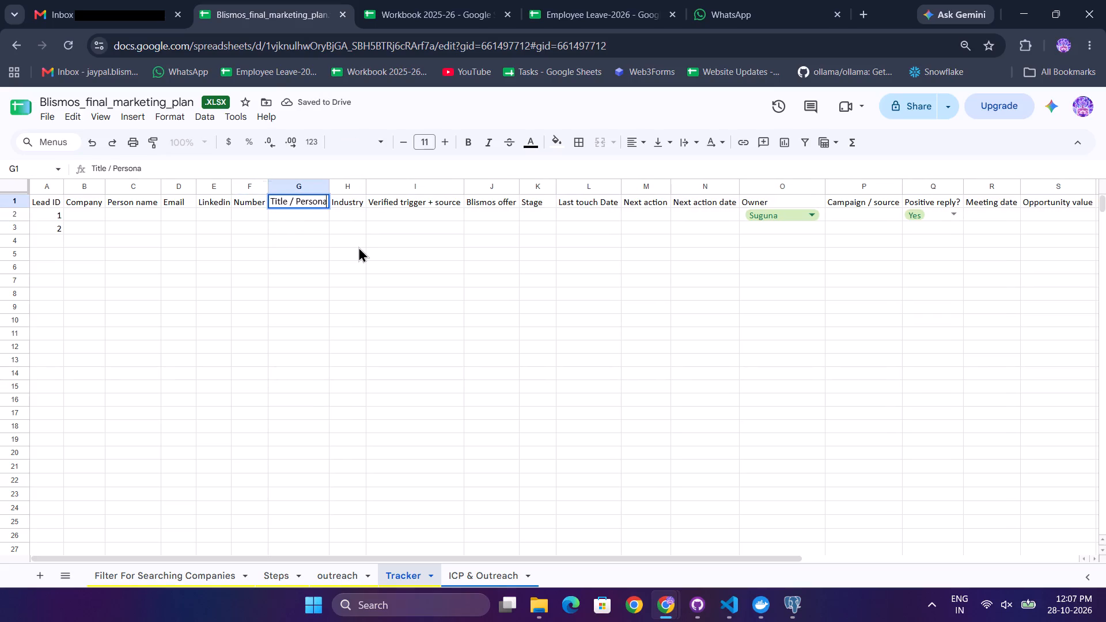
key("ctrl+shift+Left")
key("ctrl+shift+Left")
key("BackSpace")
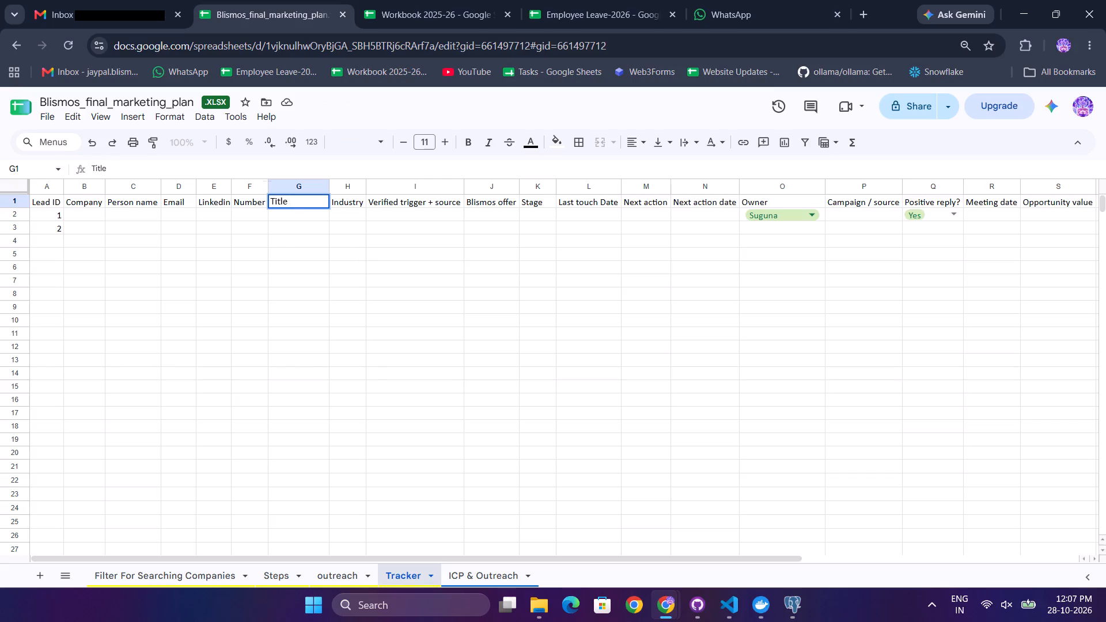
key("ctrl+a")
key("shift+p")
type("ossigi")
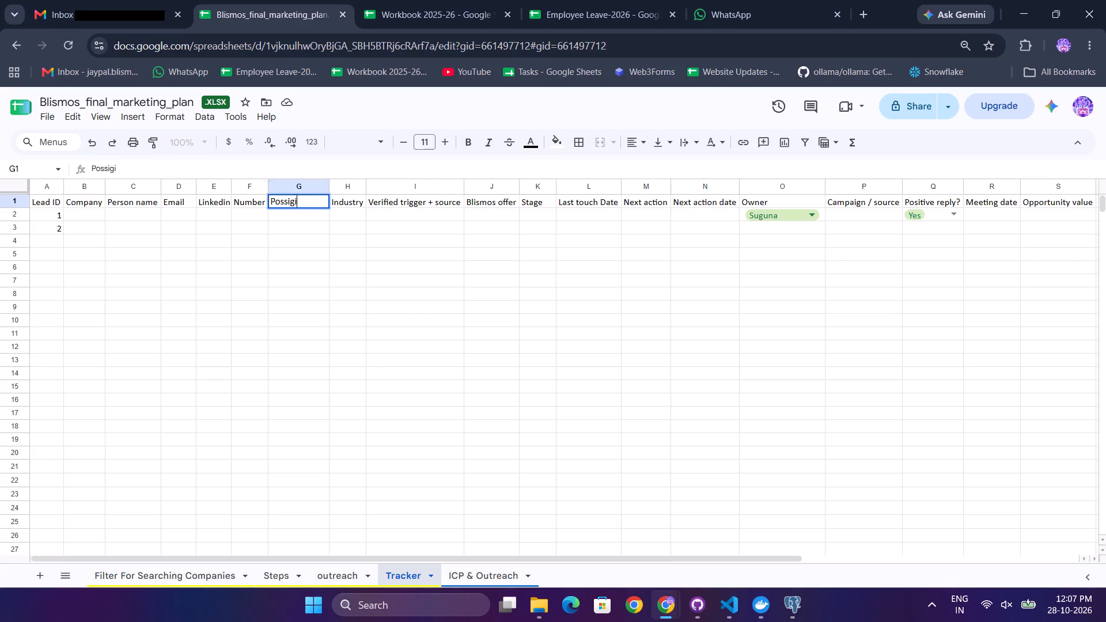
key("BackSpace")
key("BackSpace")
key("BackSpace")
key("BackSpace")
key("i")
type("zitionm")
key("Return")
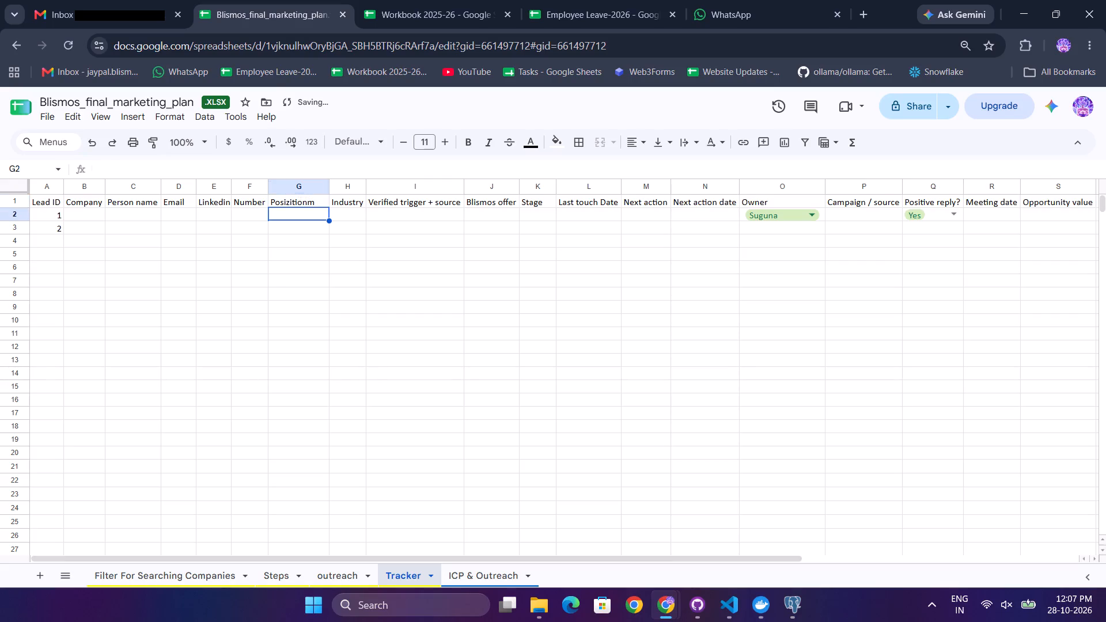
Find the correct spelling through search suggestions in a temporary browser tab and replace the G1 header text with the copied word position.
key("Up")
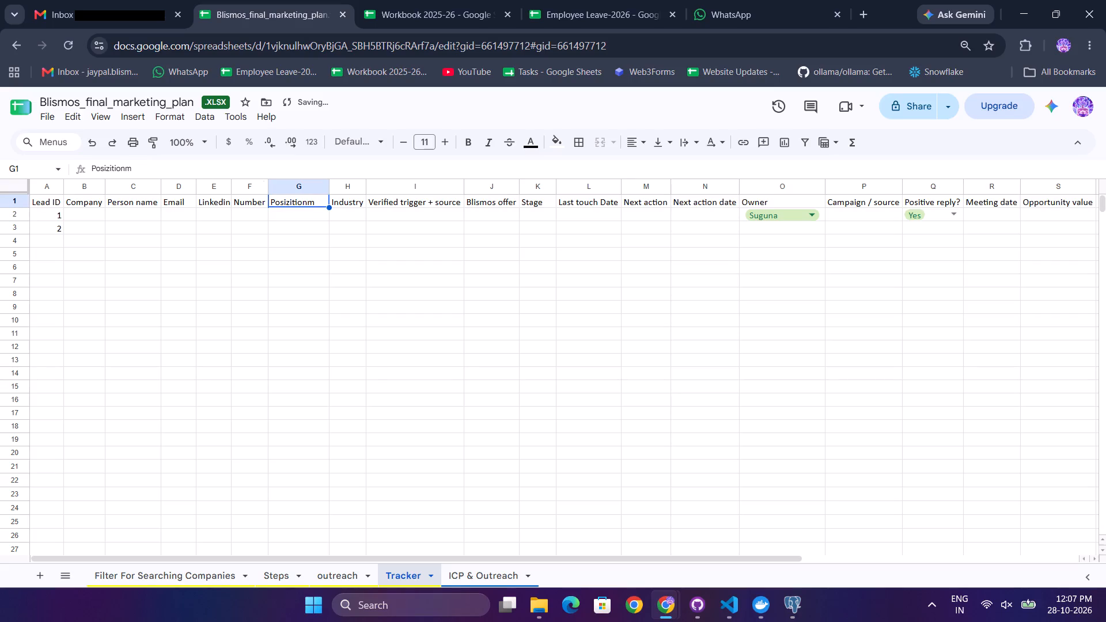
key("F2")
key("ctrl+t")
type("possigin")
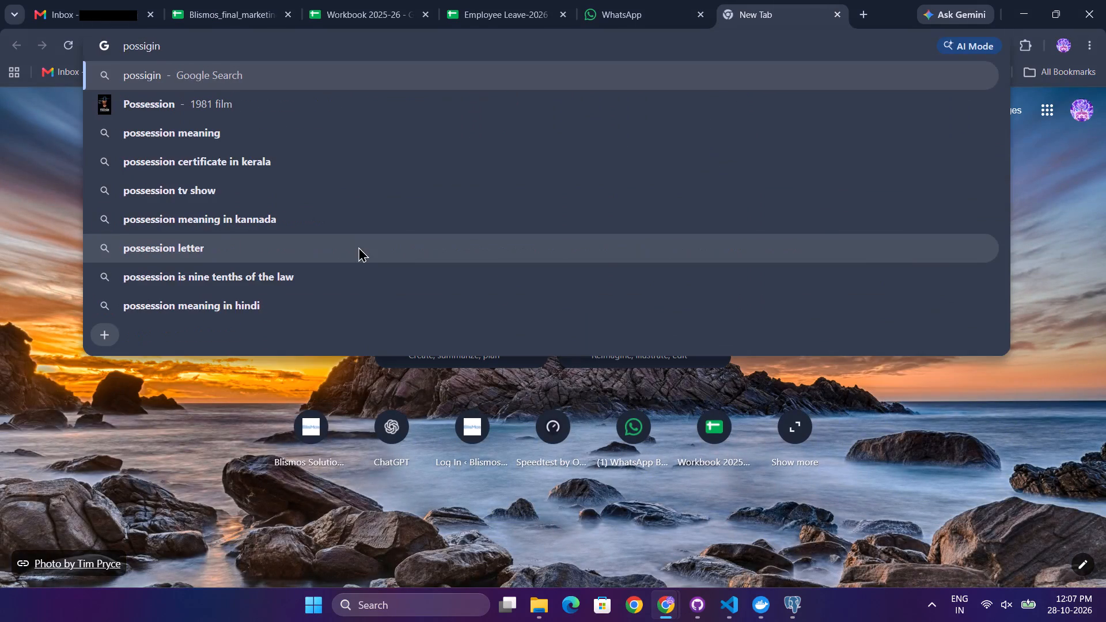
key("BackSpace")
key("Down")
key("Down")
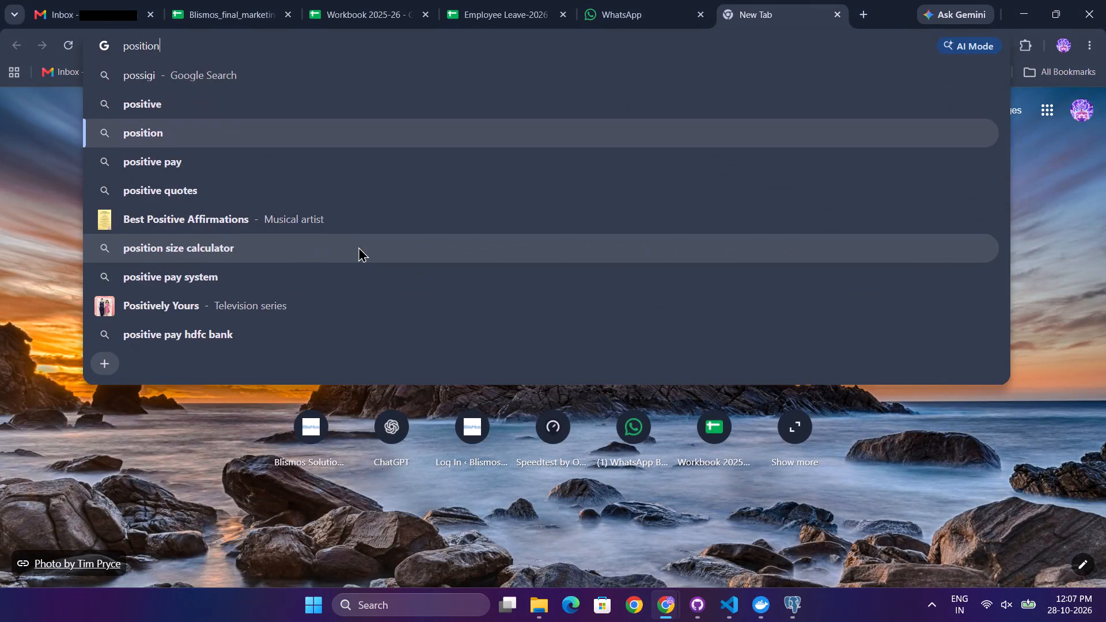
key("ctrl+a")
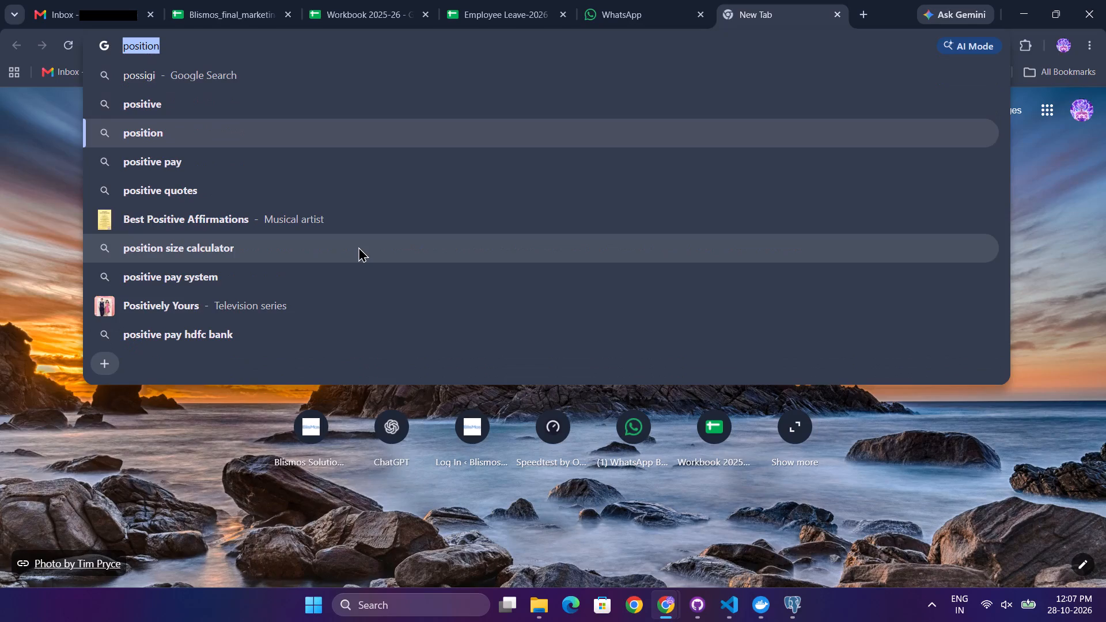
key("ctrl+x")
key("ctrl+w")
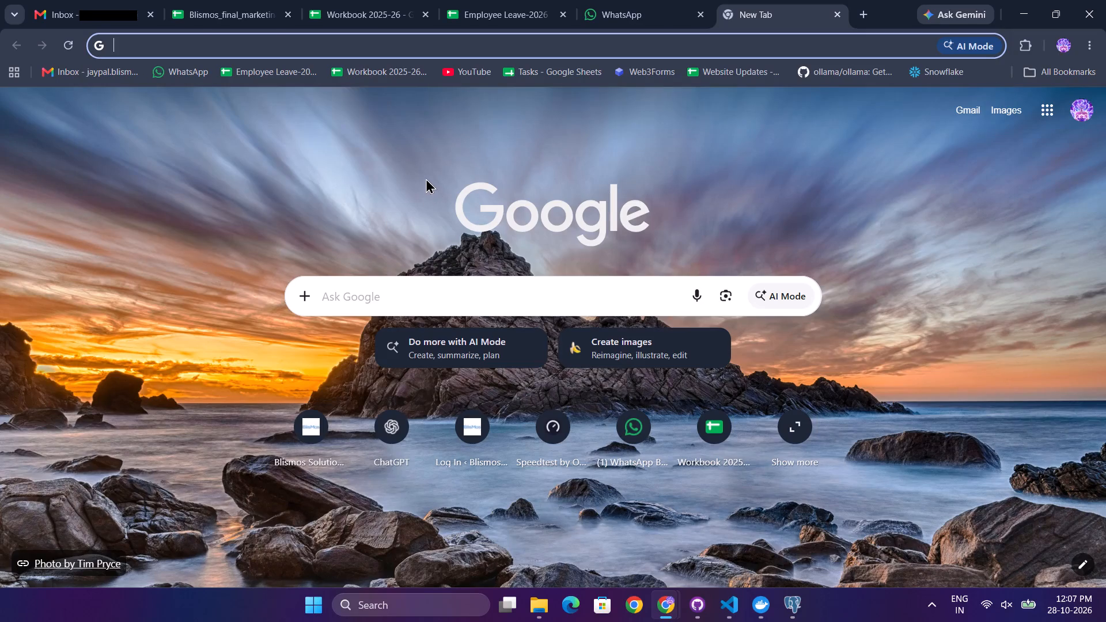
key("ctrl+a")
key("ctrl+v")
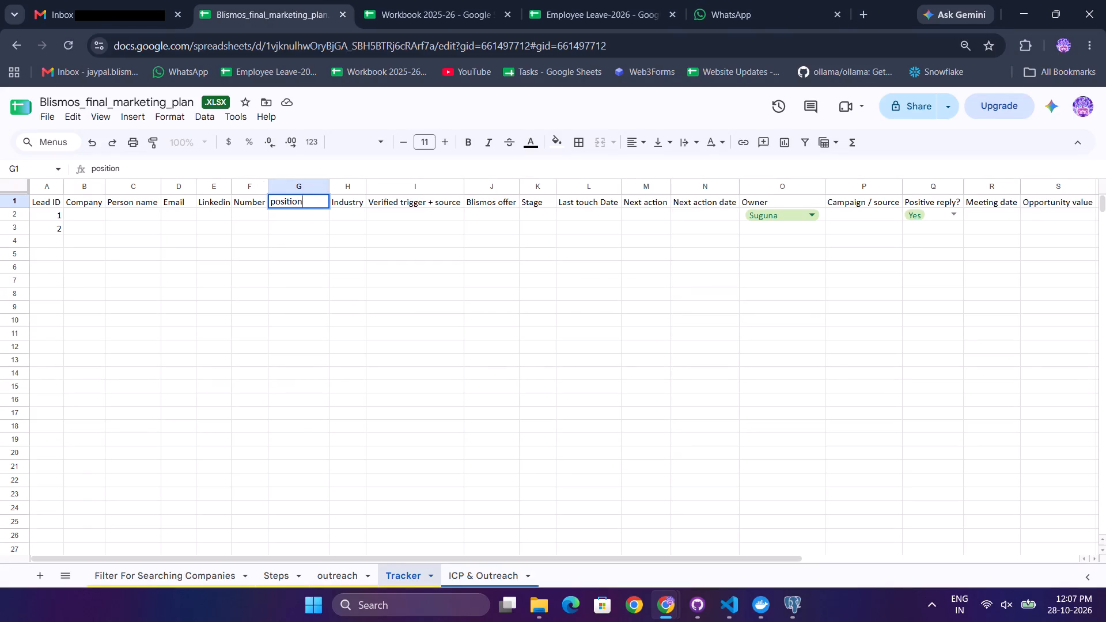
Capitalise the header in G1 so it reads Position.
key("Return")
key("Up")
key("Right")
key("Left")
key("F2")
key("Home")
key("Delete")
key("shift+p")
key("Return")
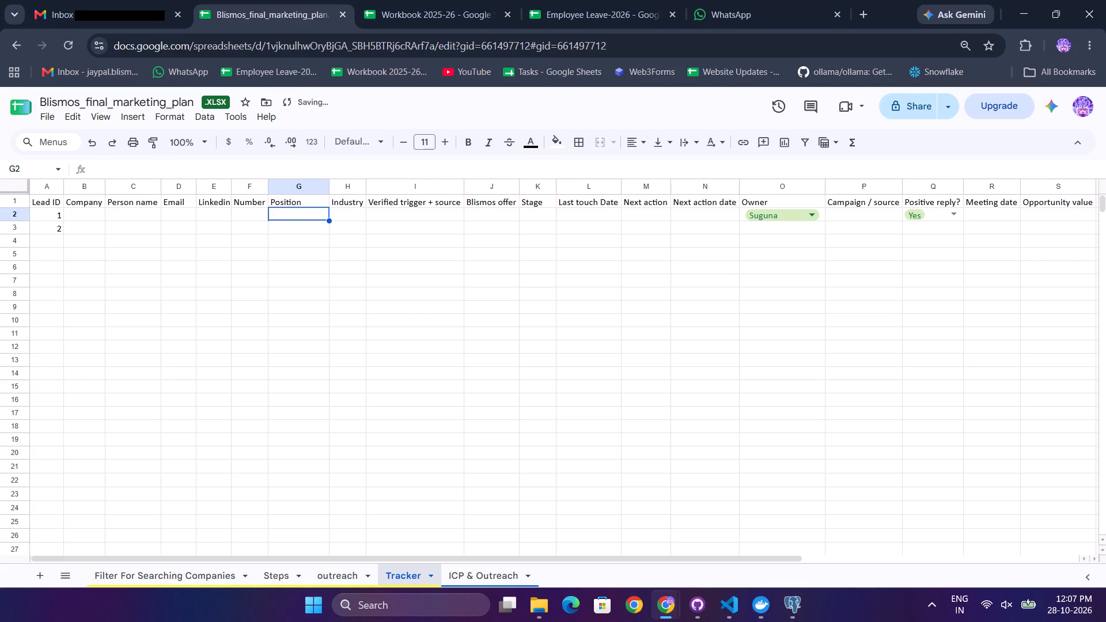
key("Up")
key("Right")
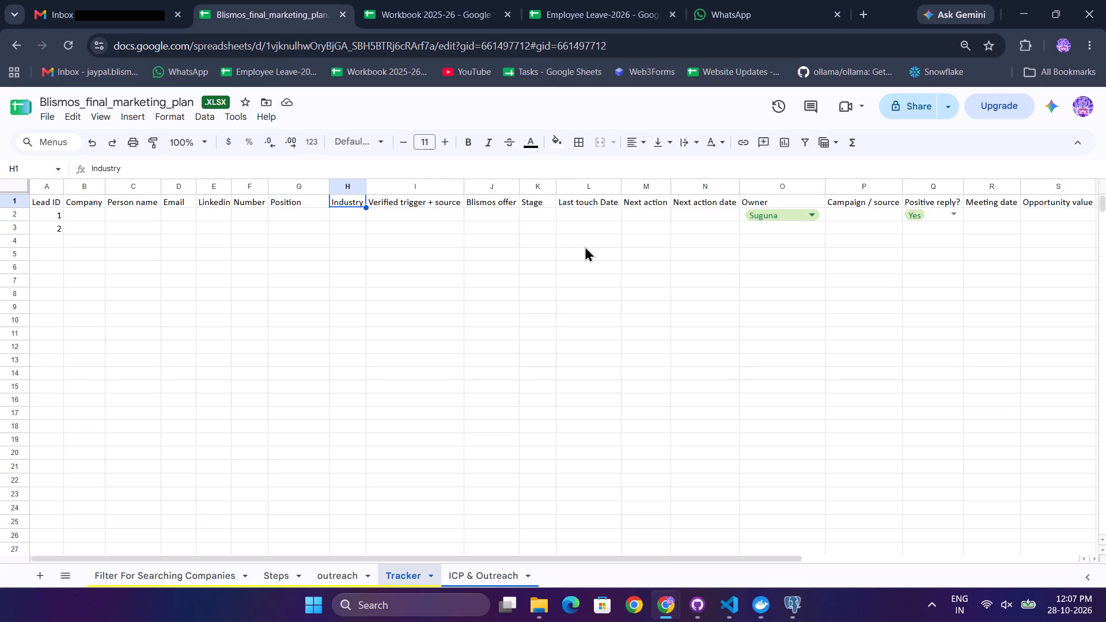
Insert a column before Blismos offer, give it the header Message sent and fit its width to the text.
left_click(486, 185)
right_click(486, 185)
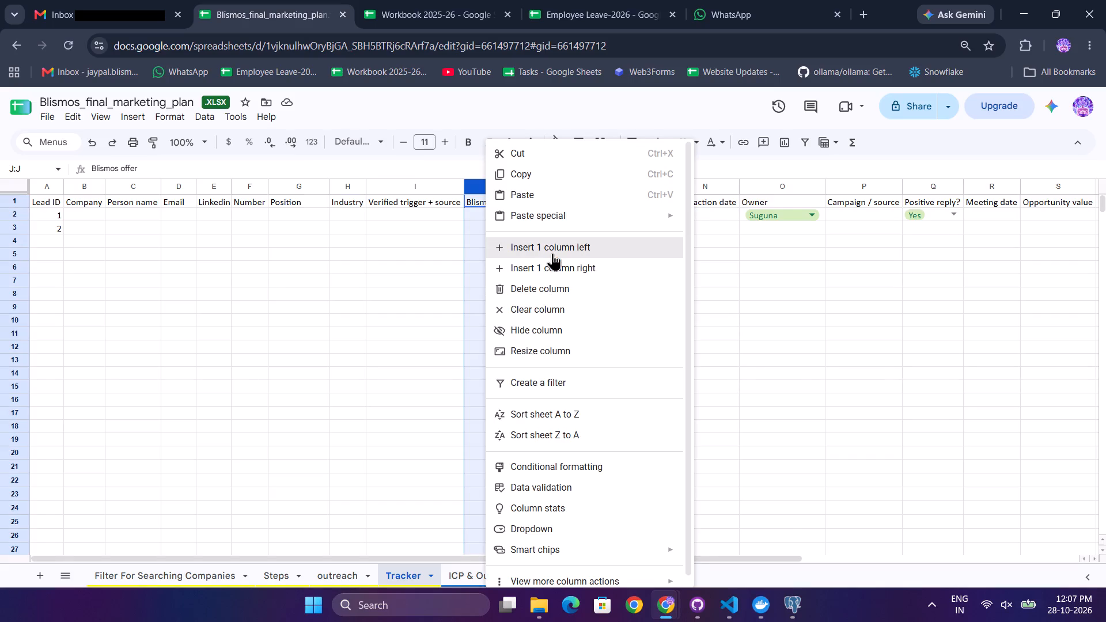
left_click(552, 253)
double_click(481, 203)
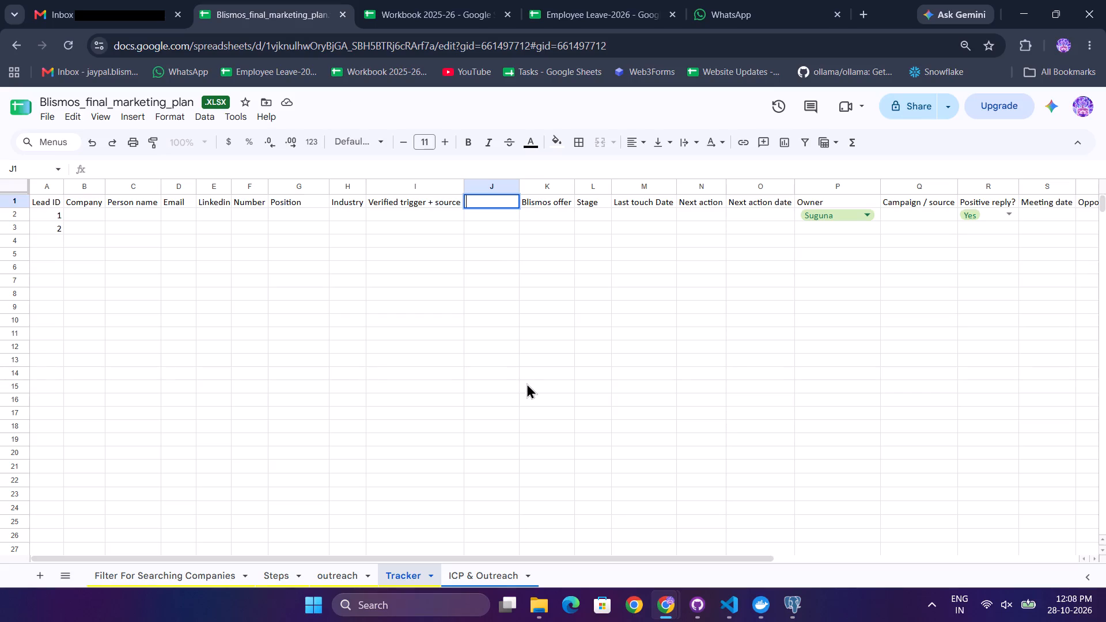
type("Me")
type("ssage sent")
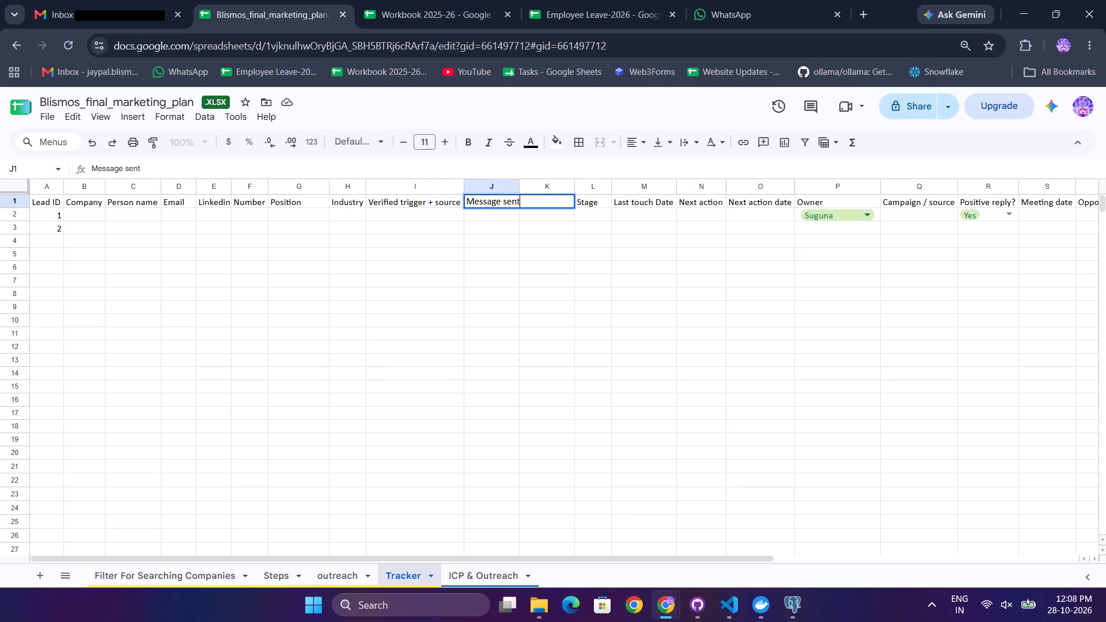
key("Return")
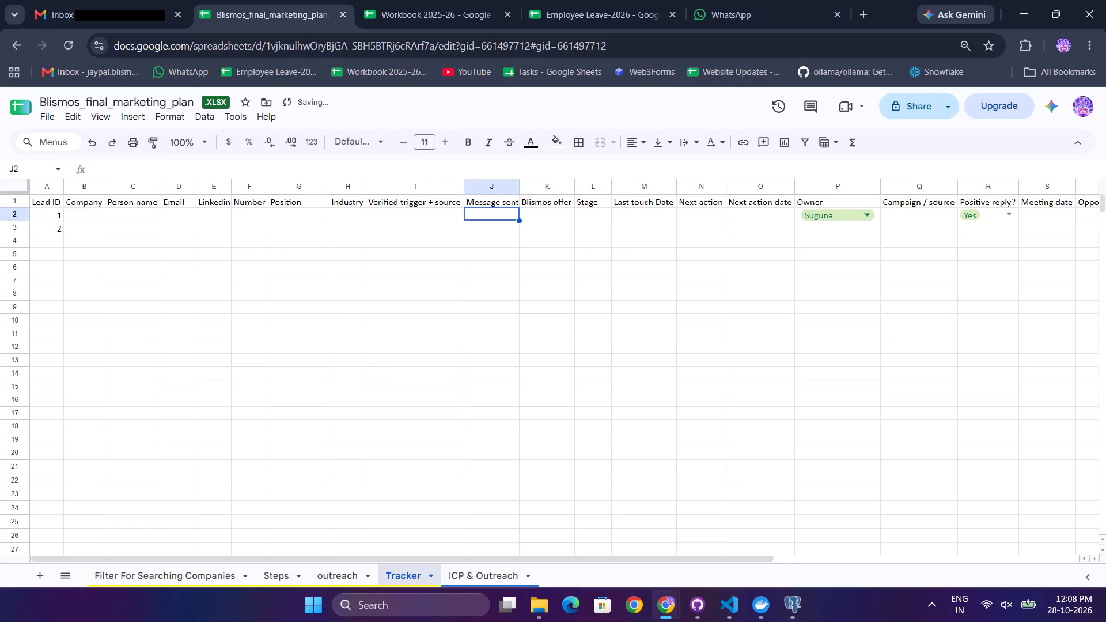
triple_click(519, 188)
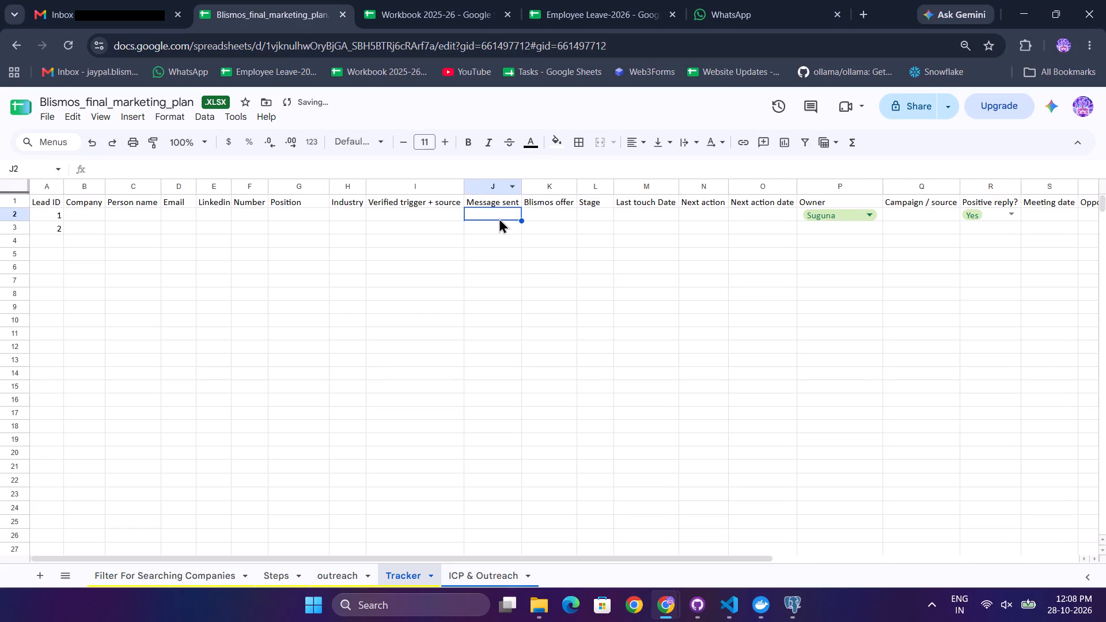
Add a dropdown validation rule to cell J2 under Message sent with the options Yes and No.
left_click(209, 121)
left_click(266, 396)
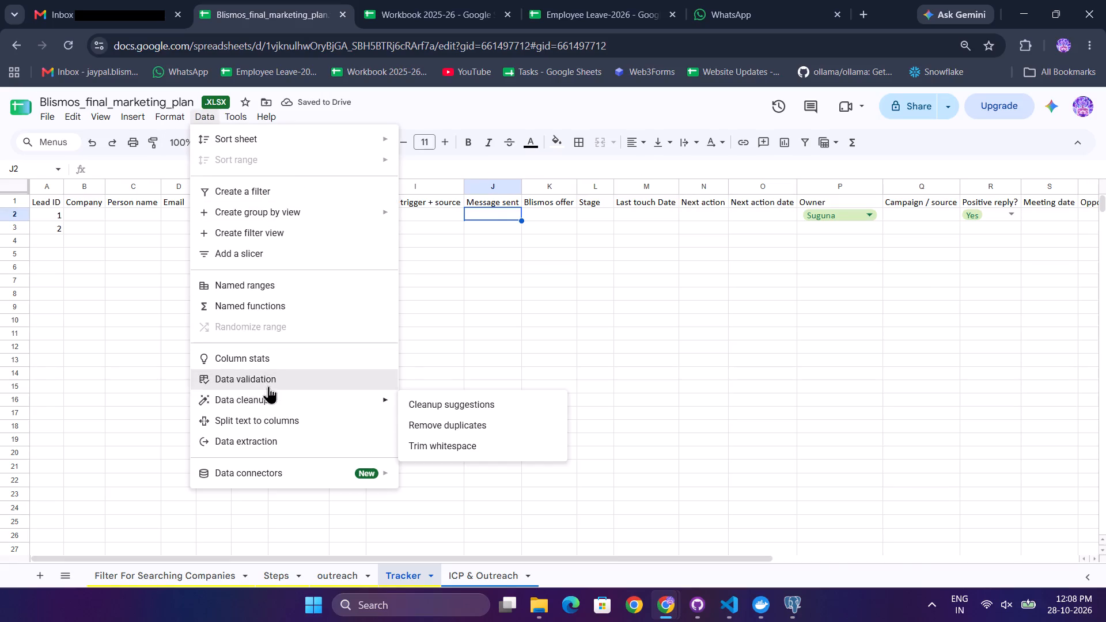
left_click(268, 378)
left_click(1059, 299)
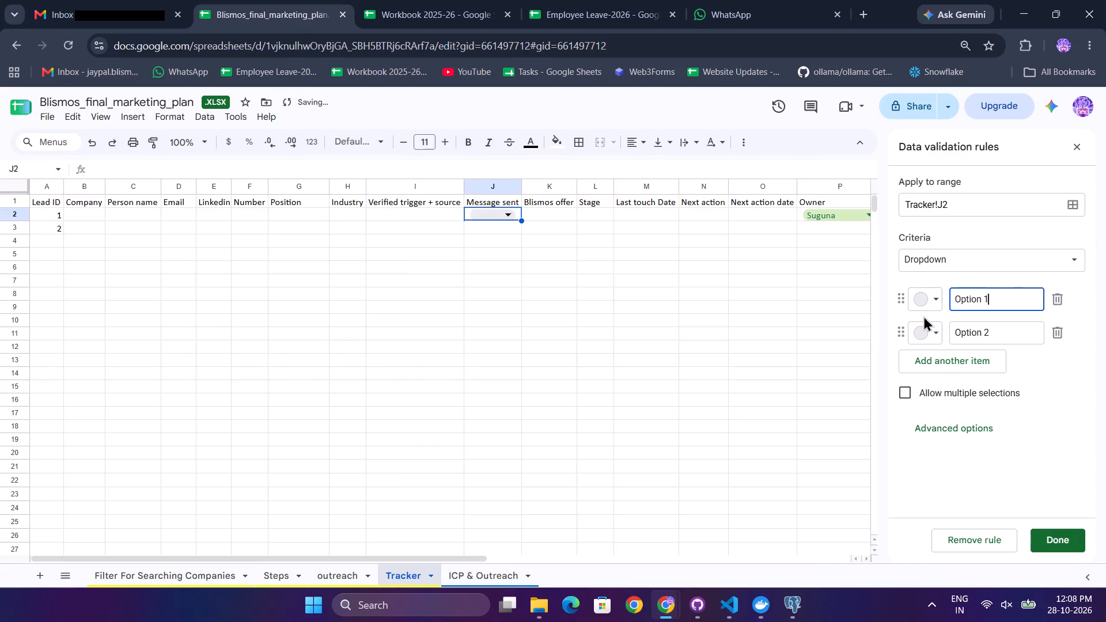
triple_click(1010, 299)
type("Yes")
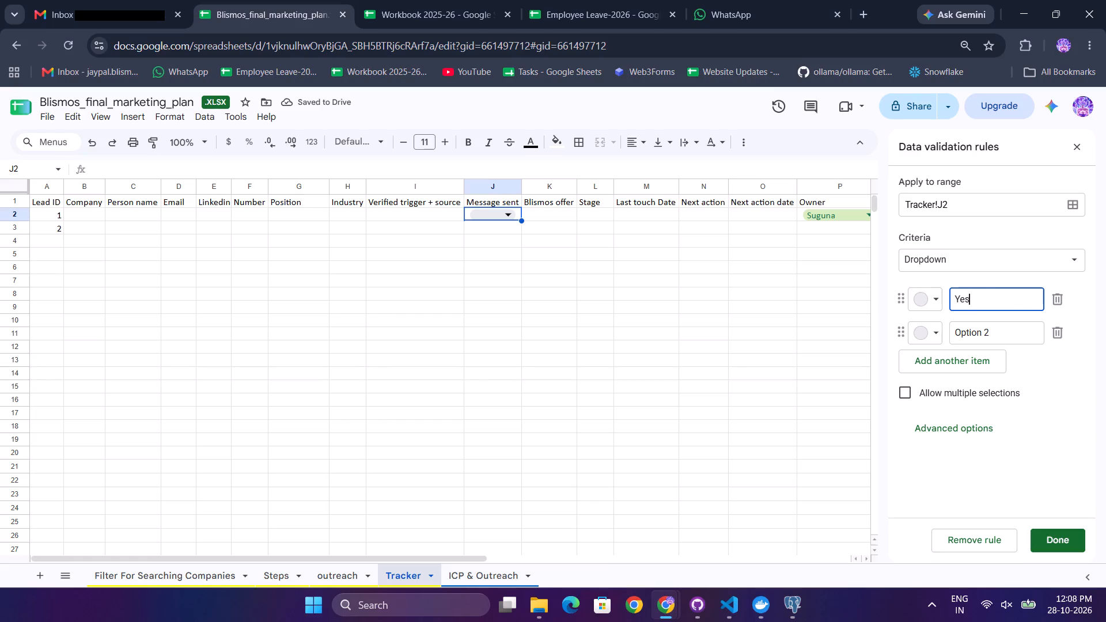
left_click(1013, 337)
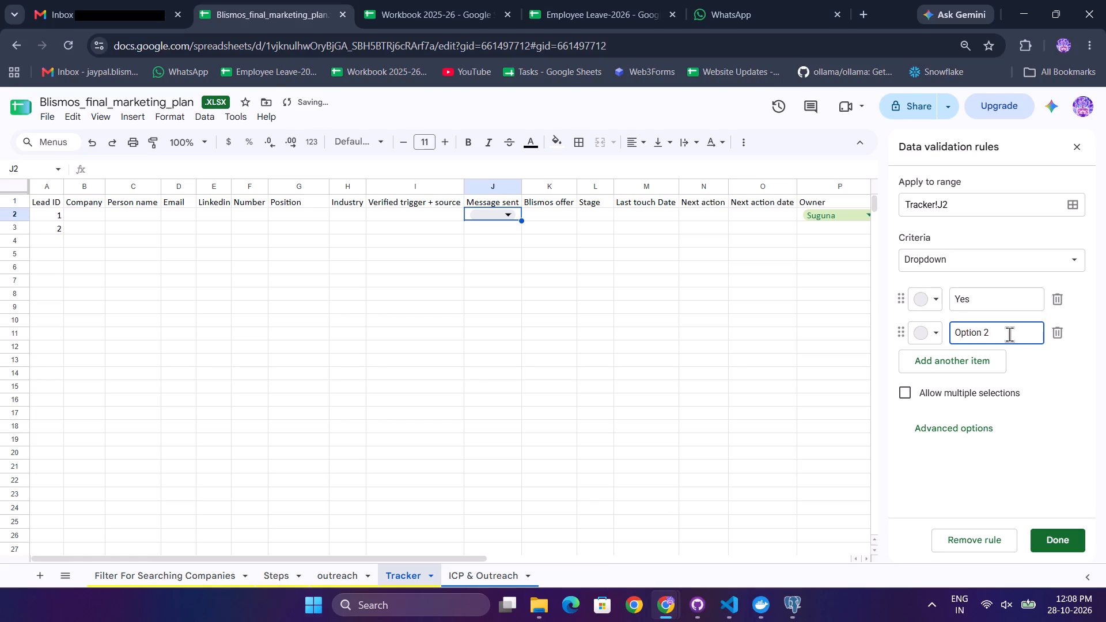
key("ctrl+a")
type("No")
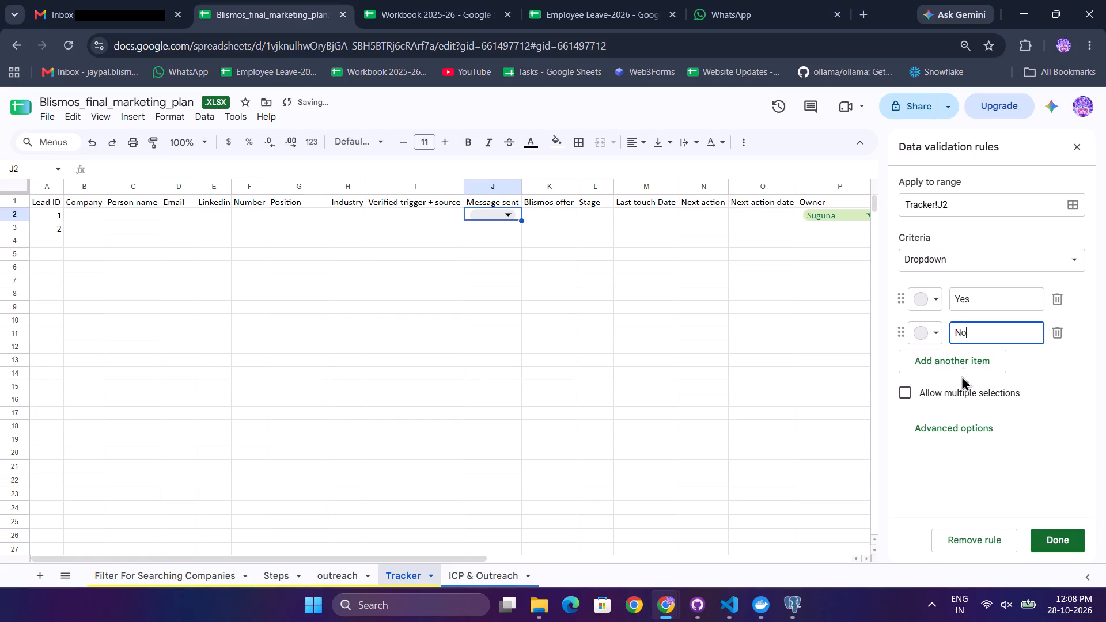
Add a third option to the J2 dropdown rule, entered as Preaprring.
left_click(965, 363)
left_click(986, 373)
type("Preap")
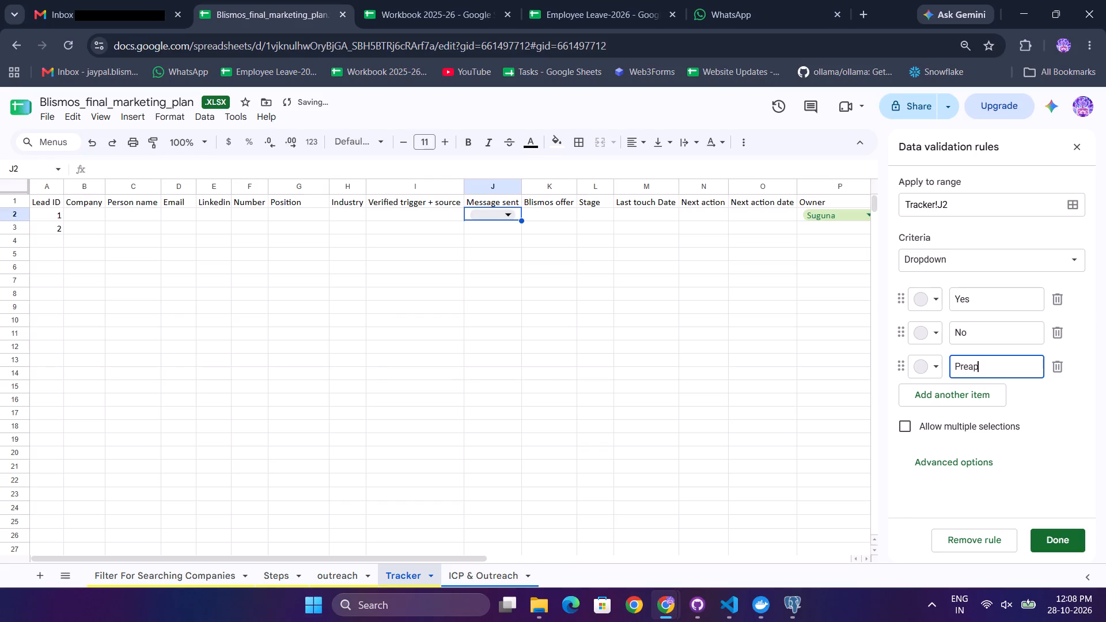
key("r")
key("a")
key("BackSpace")
type("rr")
key("BackSpace")
type("ing")
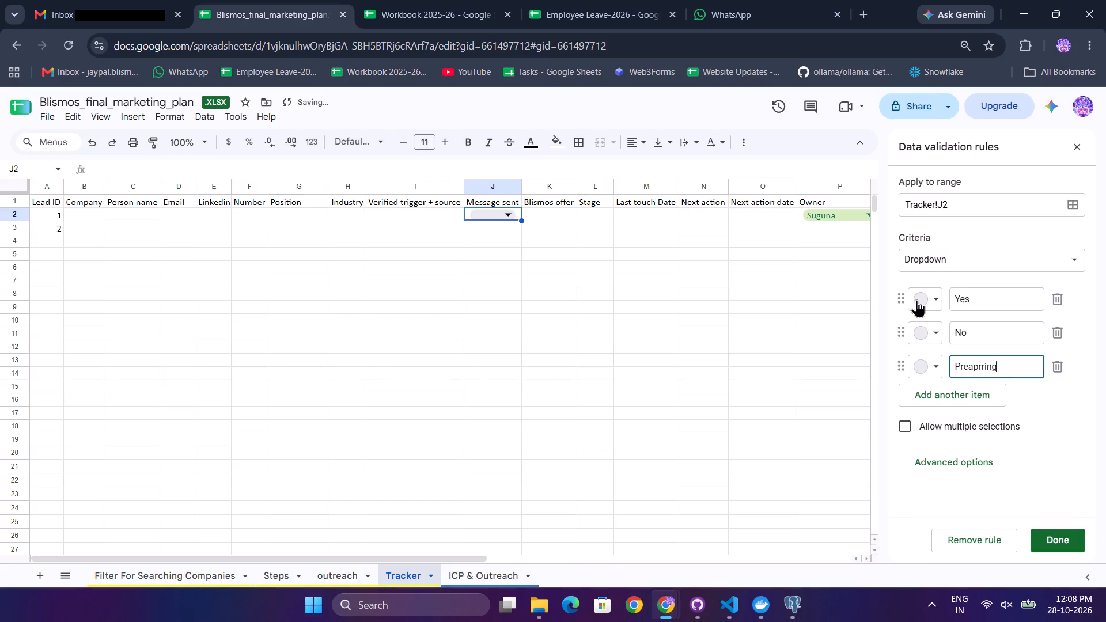
Colour the J2 dropdown options light green for Yes, dark red for No and light yellow for Preaprring, and save the rule.
left_click(916, 299)
left_click(1013, 345)
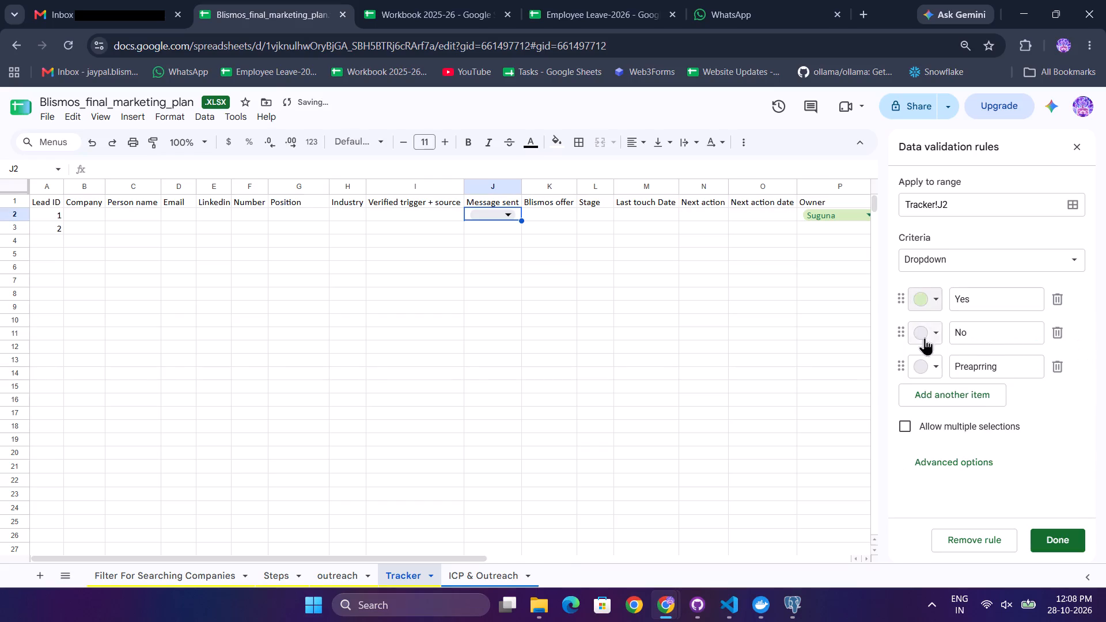
left_click(925, 335)
double_click(957, 399)
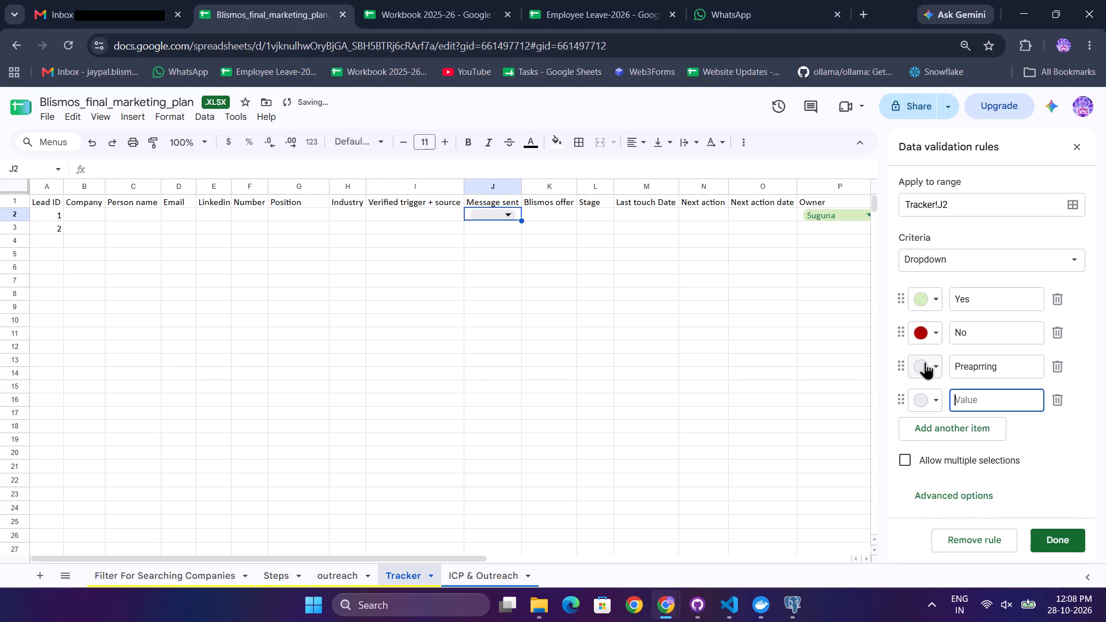
left_click(929, 362)
left_click(999, 412)
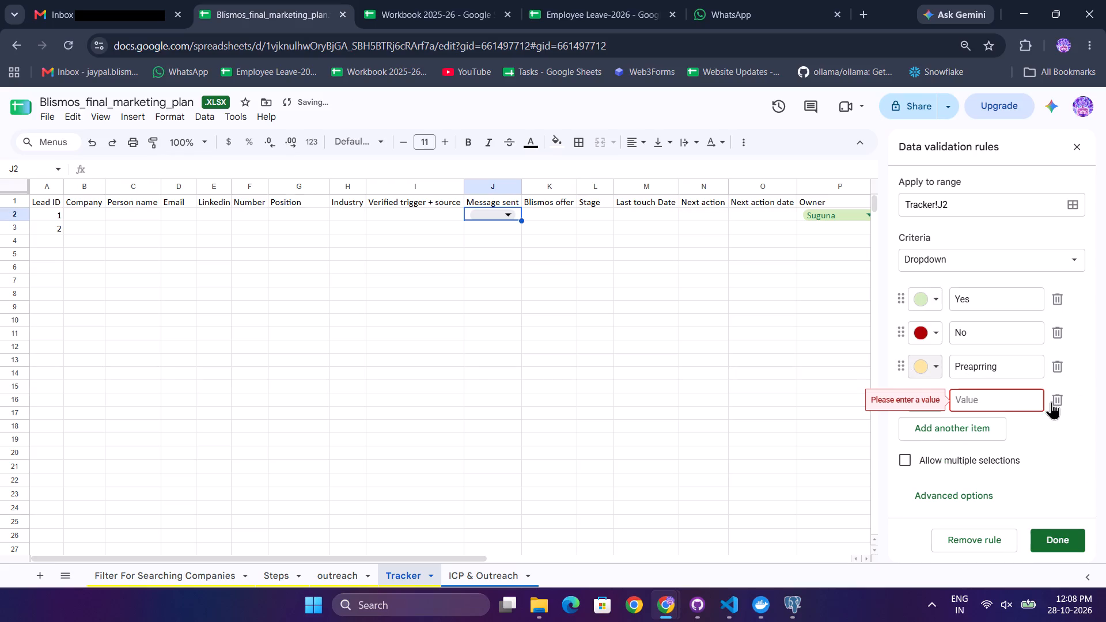
left_click(1058, 404)
double_click(1058, 540)
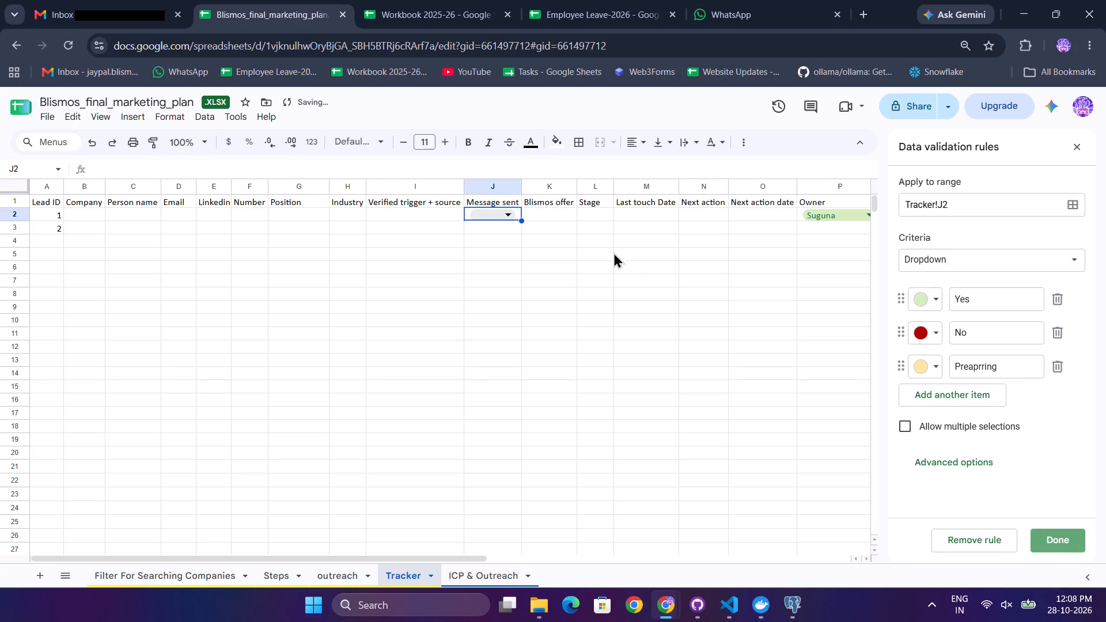
left_click(666, 232)
left_click(1078, 146)
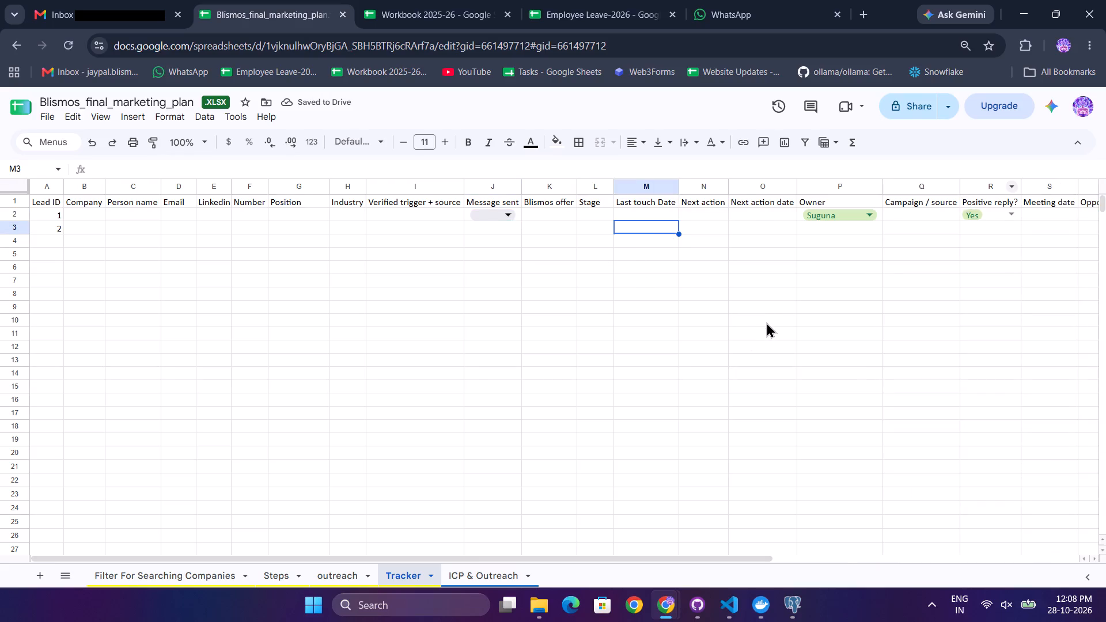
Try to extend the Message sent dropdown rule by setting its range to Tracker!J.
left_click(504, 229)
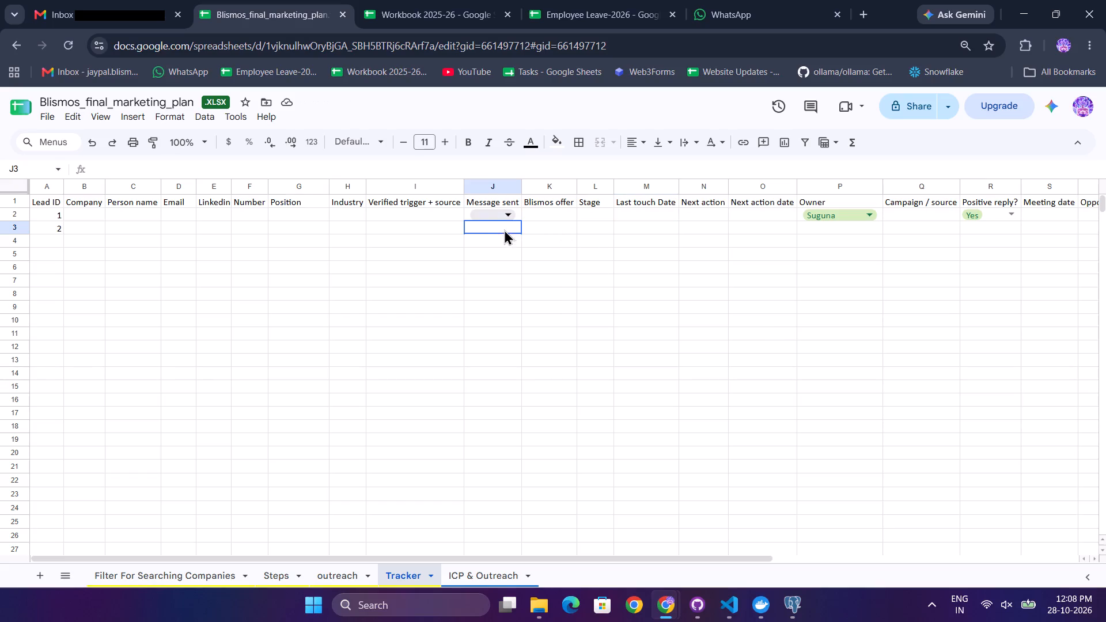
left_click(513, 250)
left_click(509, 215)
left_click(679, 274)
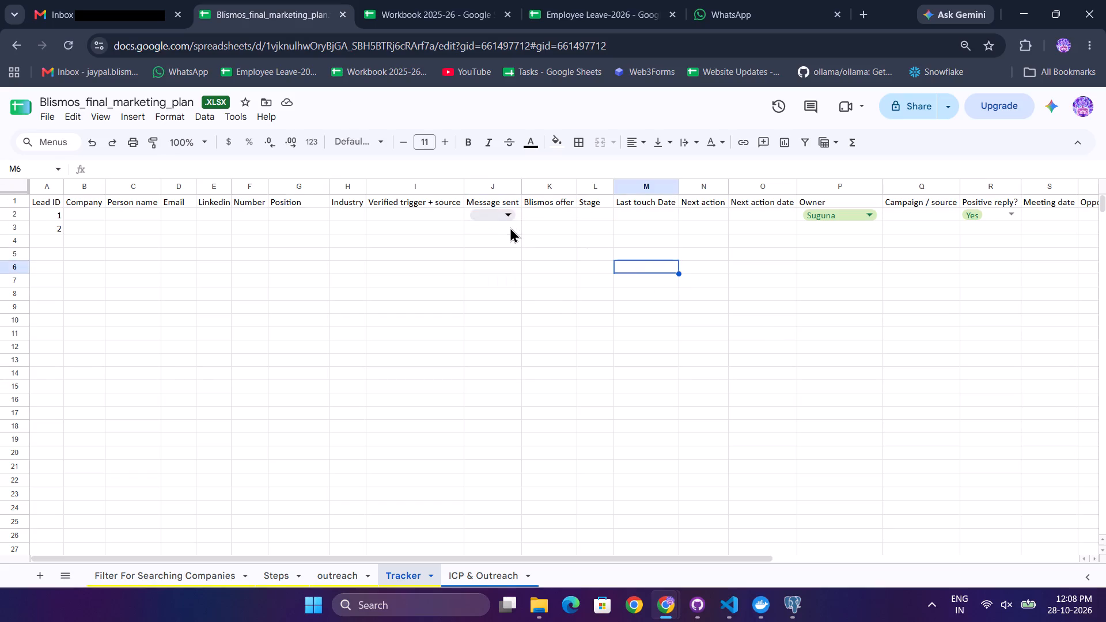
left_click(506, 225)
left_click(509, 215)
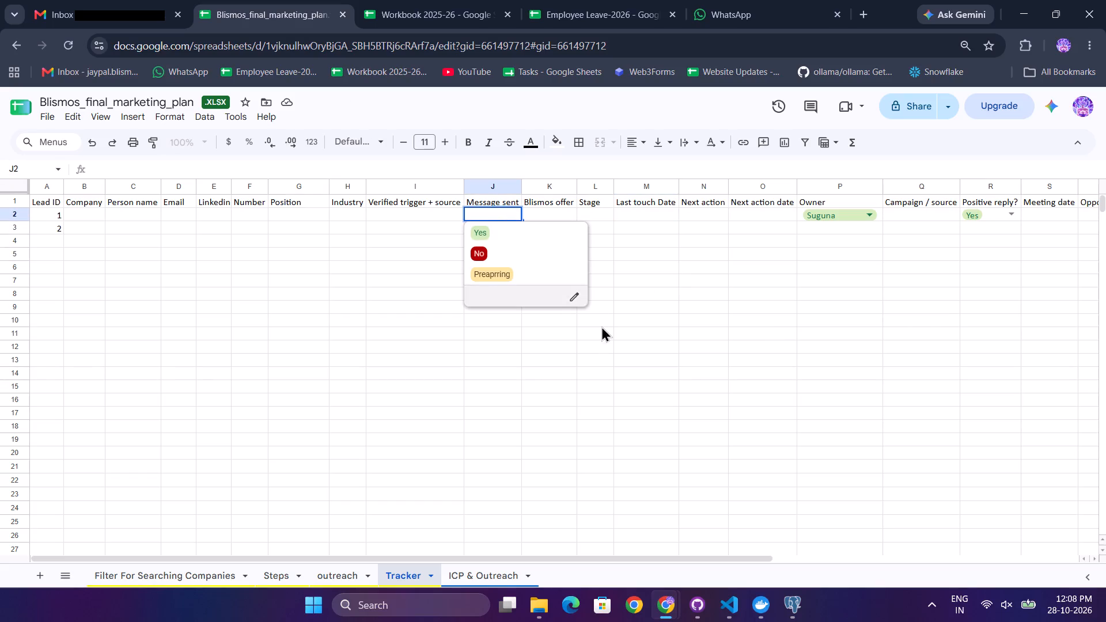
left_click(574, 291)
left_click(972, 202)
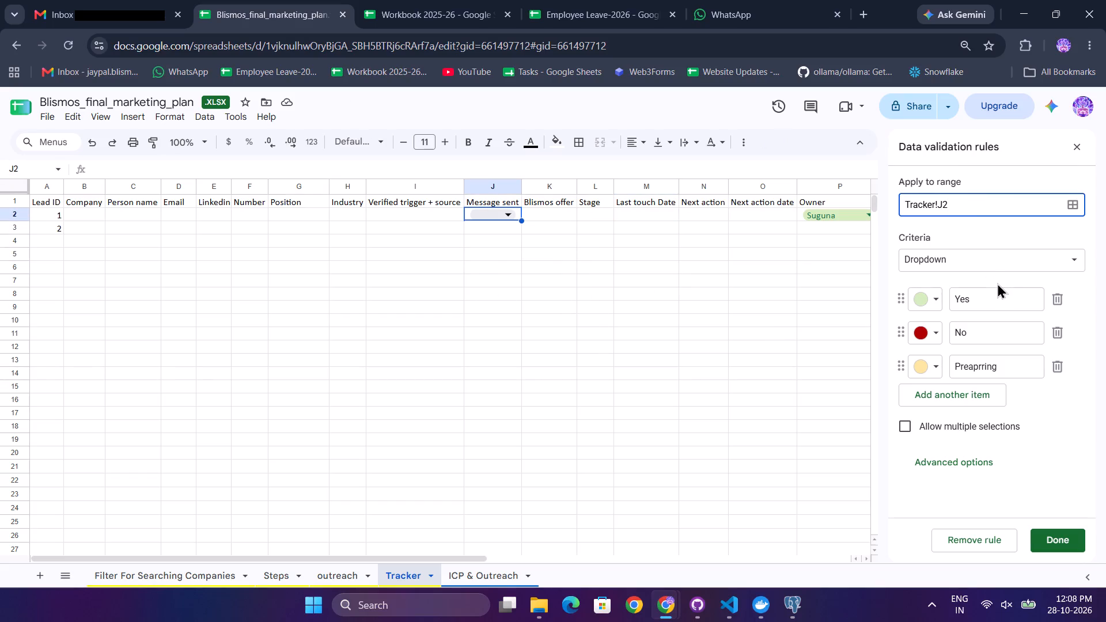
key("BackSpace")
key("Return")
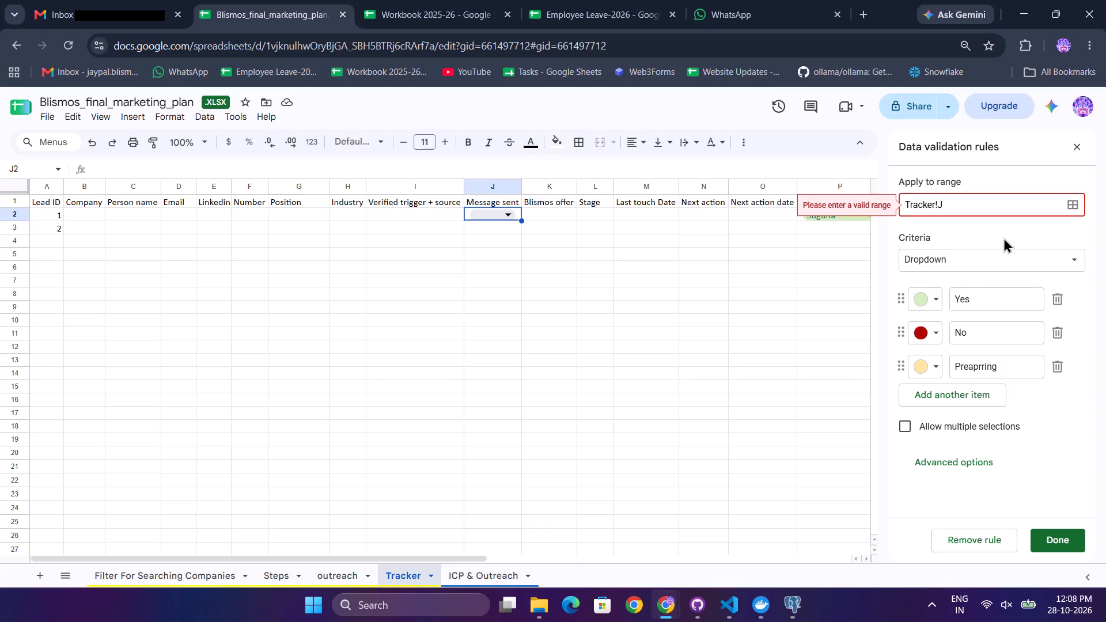
Fill the Message sent dropdown from J2 down to J300 and close the data validation rules.
left_click_drag(520, 221, 521, 246)
left_click_drag(520, 246, 491, 615)
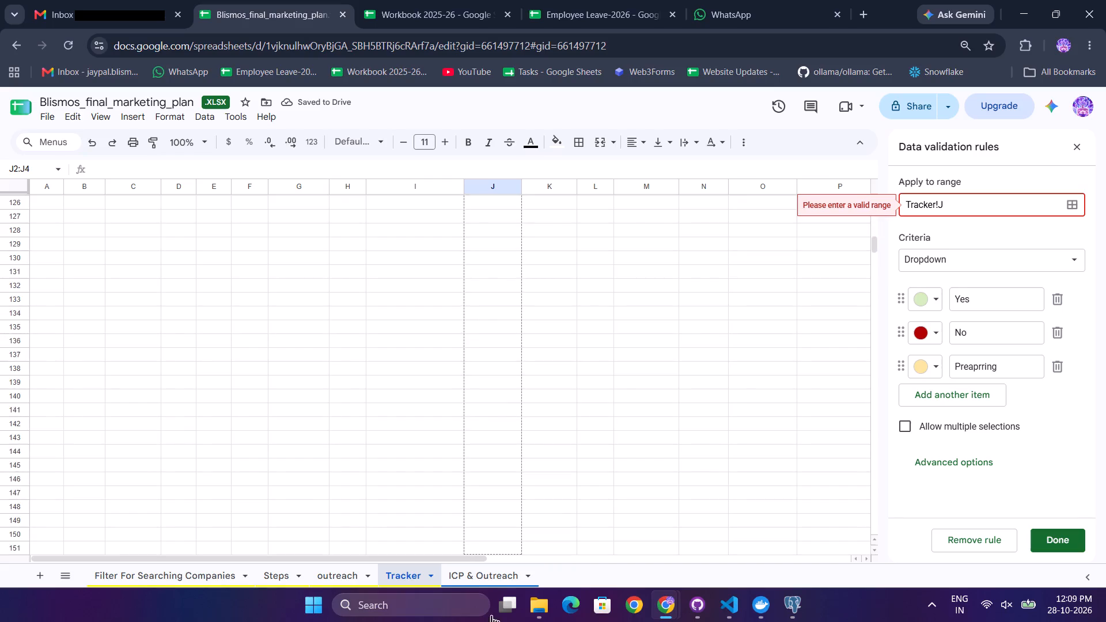
left_click_drag(491, 615, 512, 545)
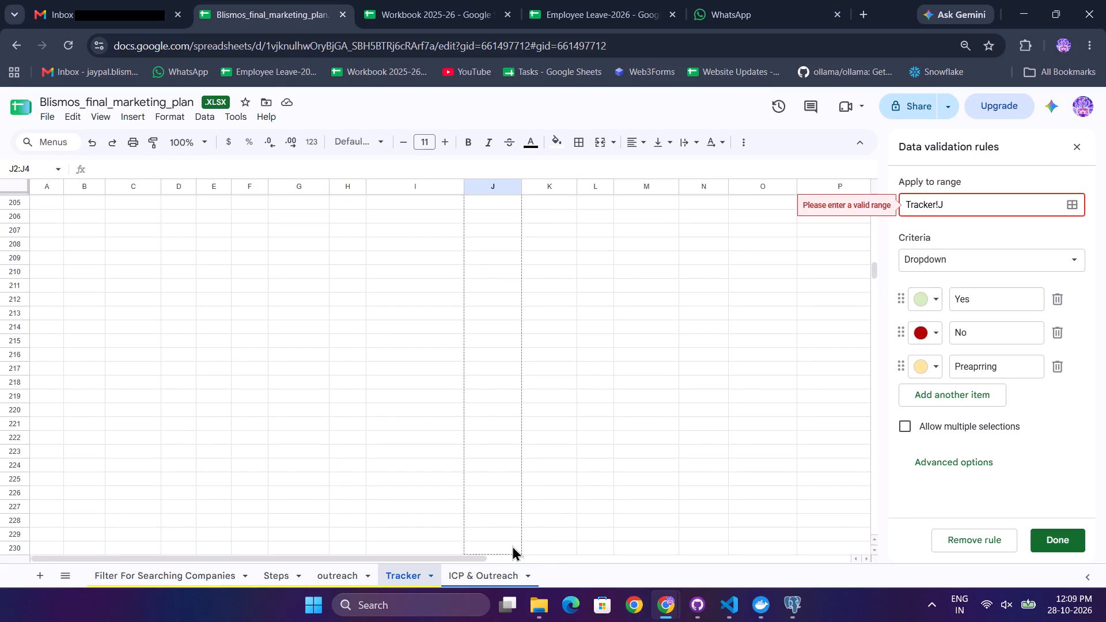
left_click_drag(512, 545, 512, 547)
scroll(415, 235, "down", 3)
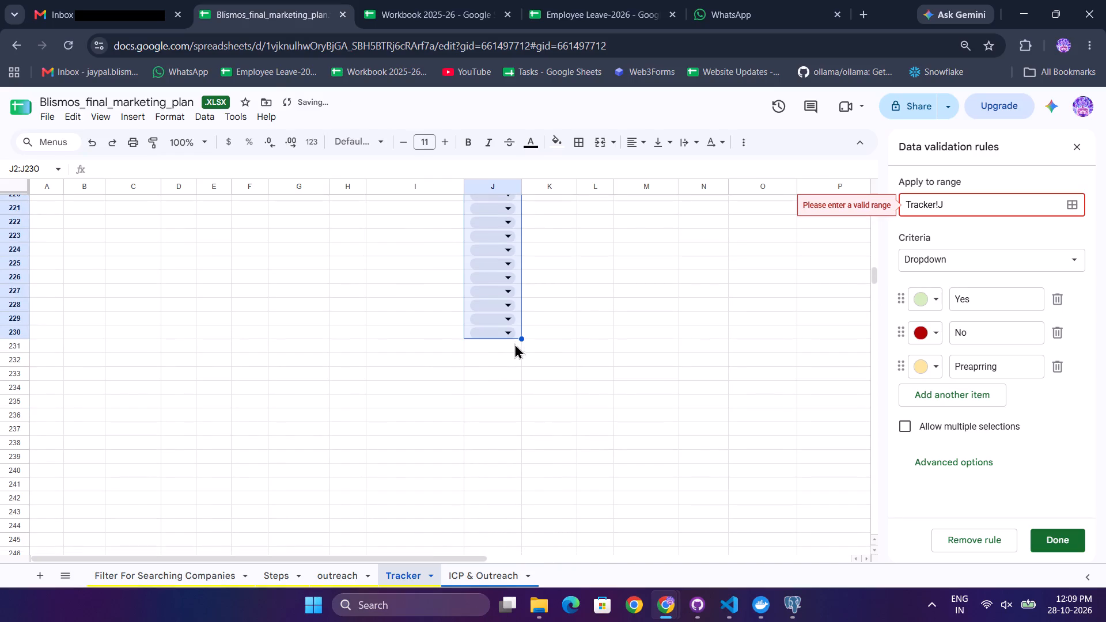
left_click_drag(522, 338, 524, 582)
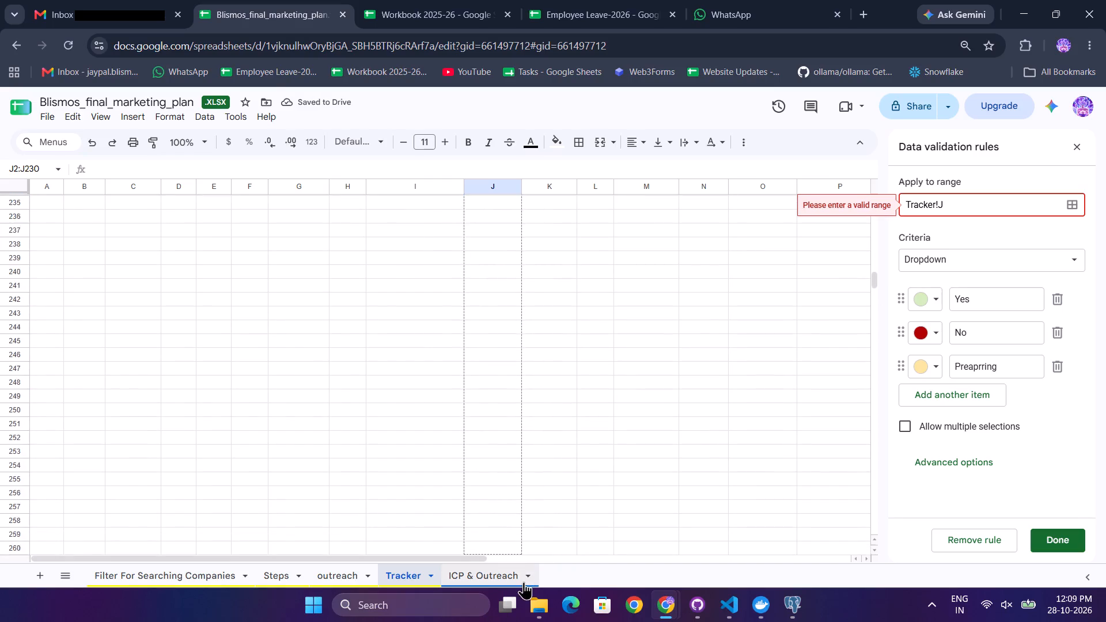
left_click_drag(524, 582, 522, 498)
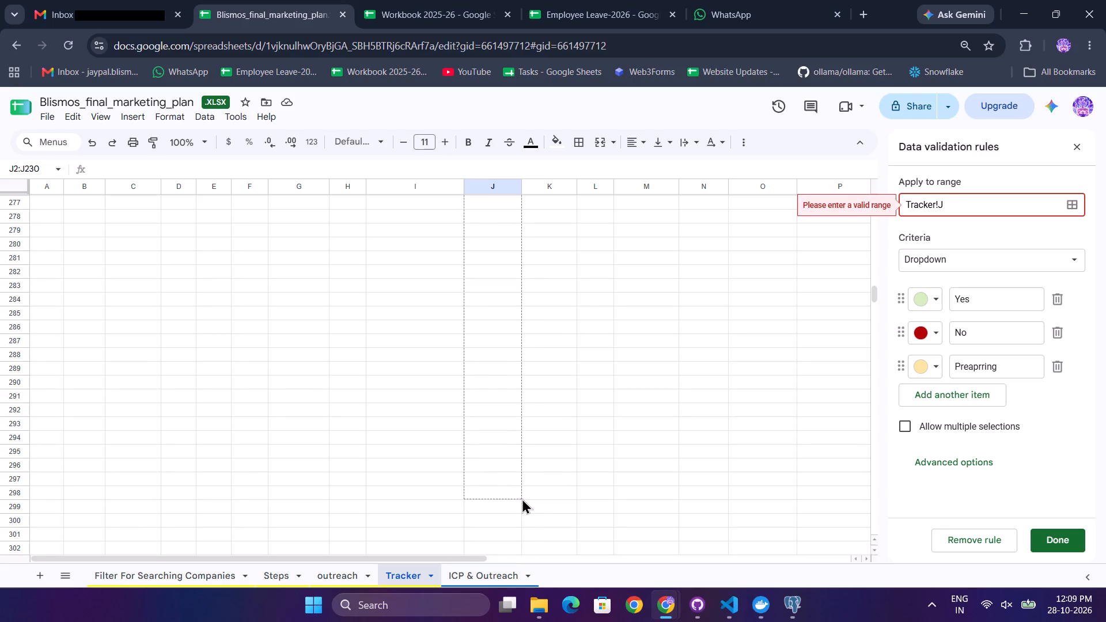
left_click_drag(522, 498, 522, 525)
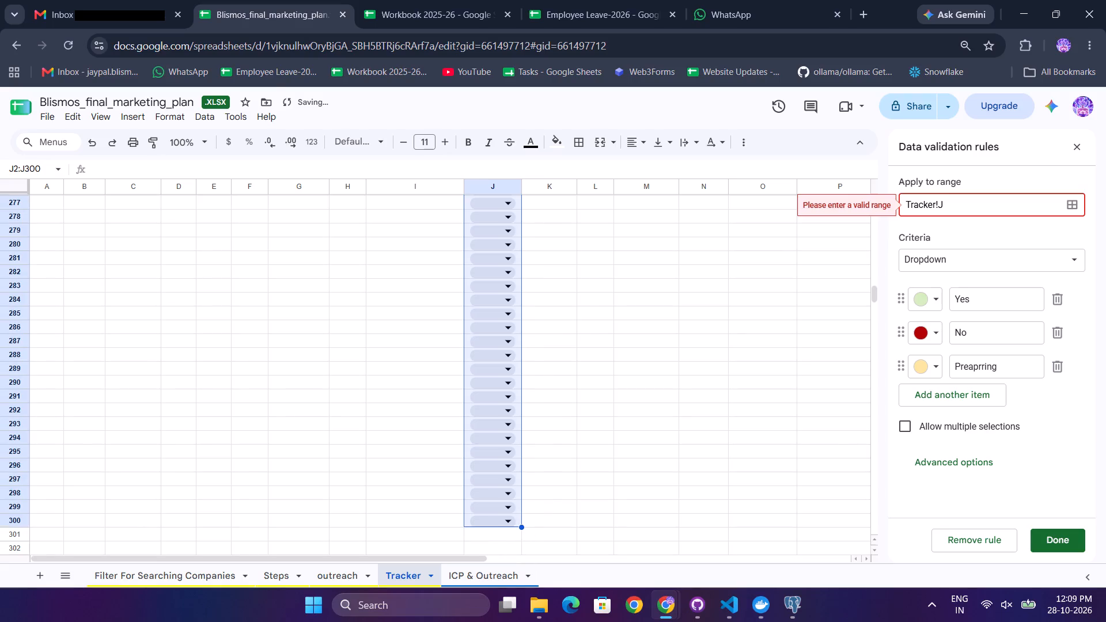
left_click(985, 198)
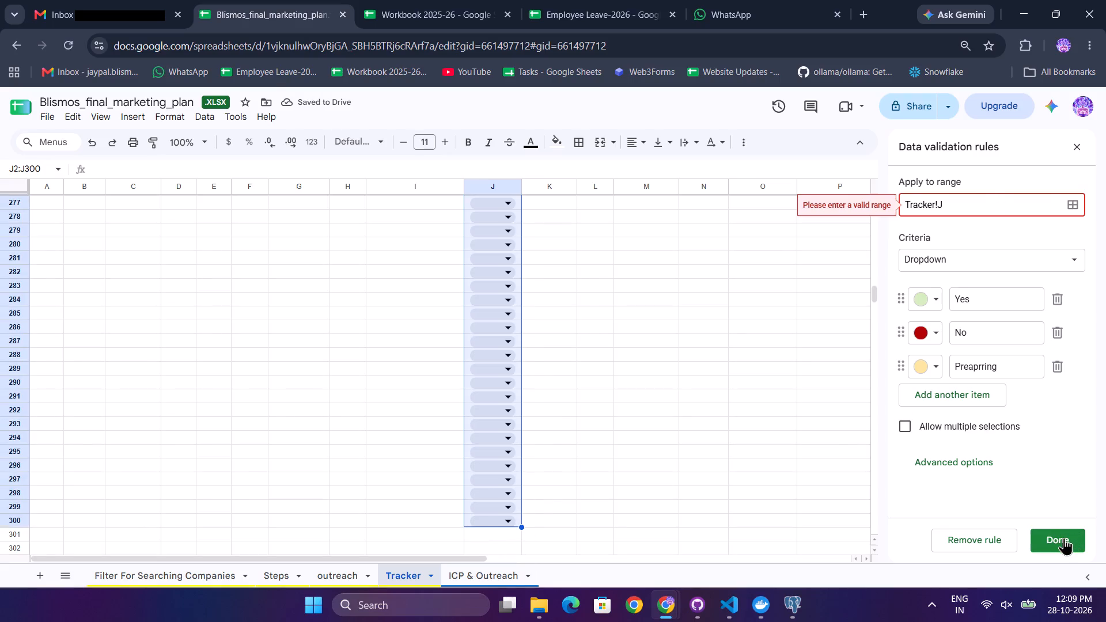
left_click(1064, 537)
left_click(1077, 143)
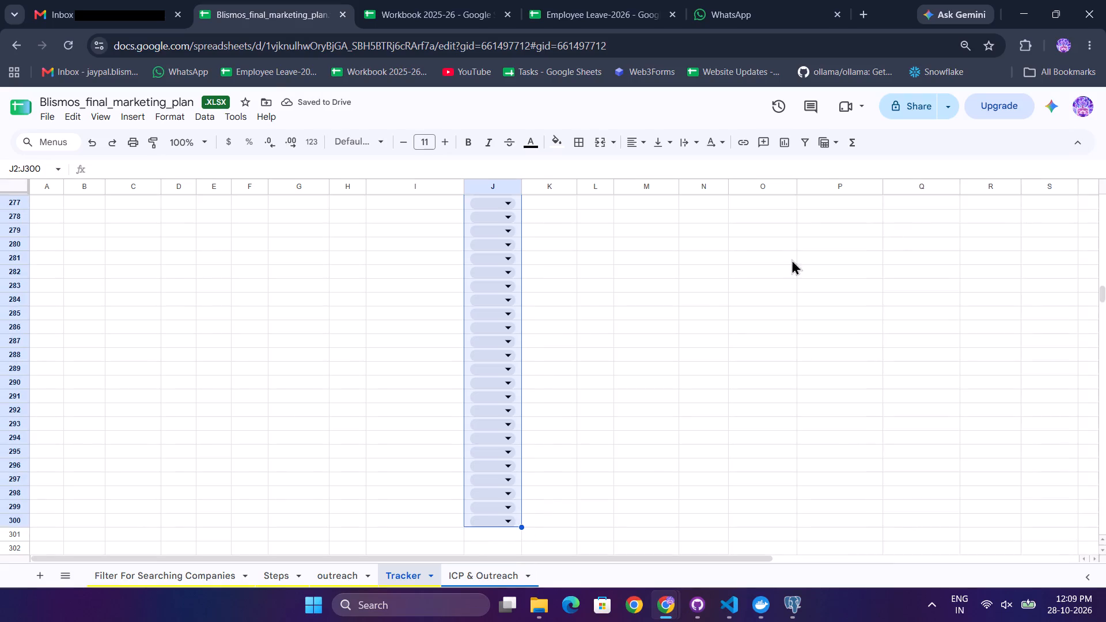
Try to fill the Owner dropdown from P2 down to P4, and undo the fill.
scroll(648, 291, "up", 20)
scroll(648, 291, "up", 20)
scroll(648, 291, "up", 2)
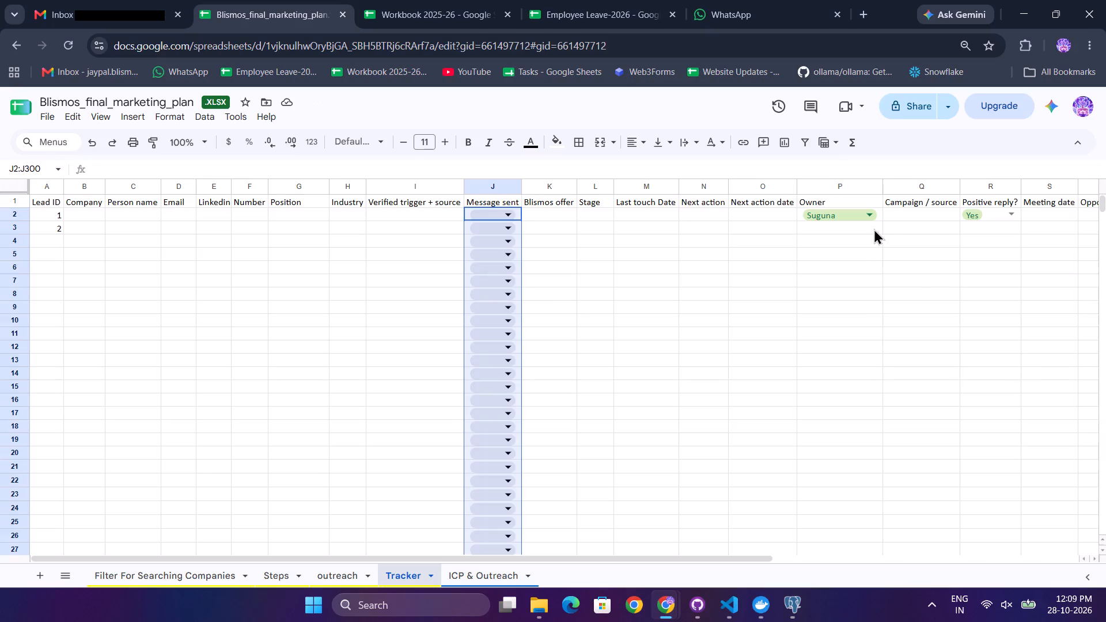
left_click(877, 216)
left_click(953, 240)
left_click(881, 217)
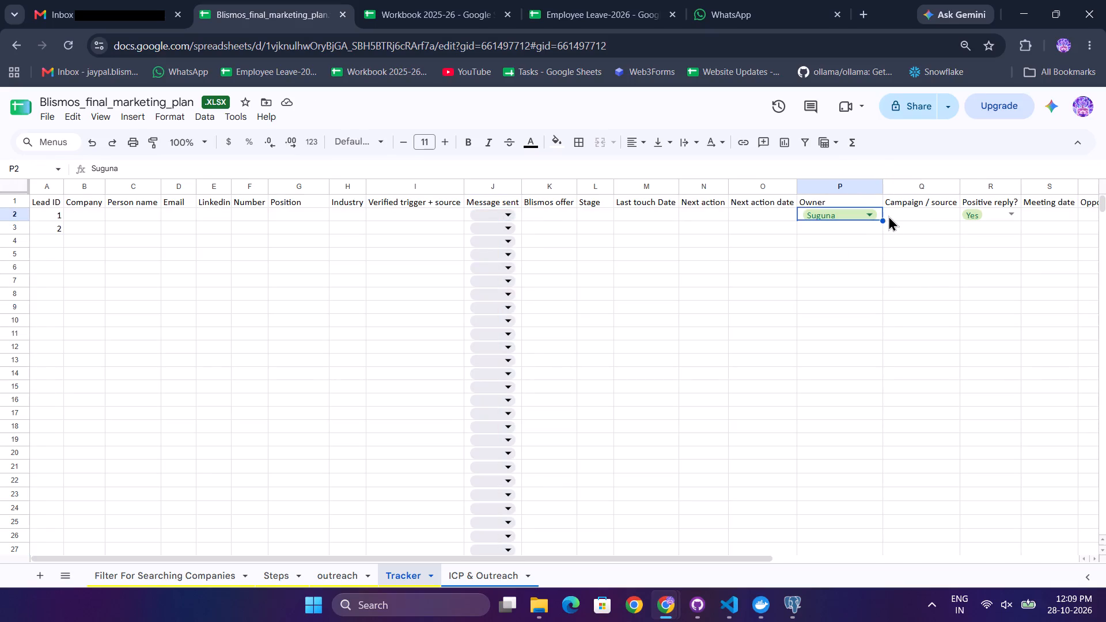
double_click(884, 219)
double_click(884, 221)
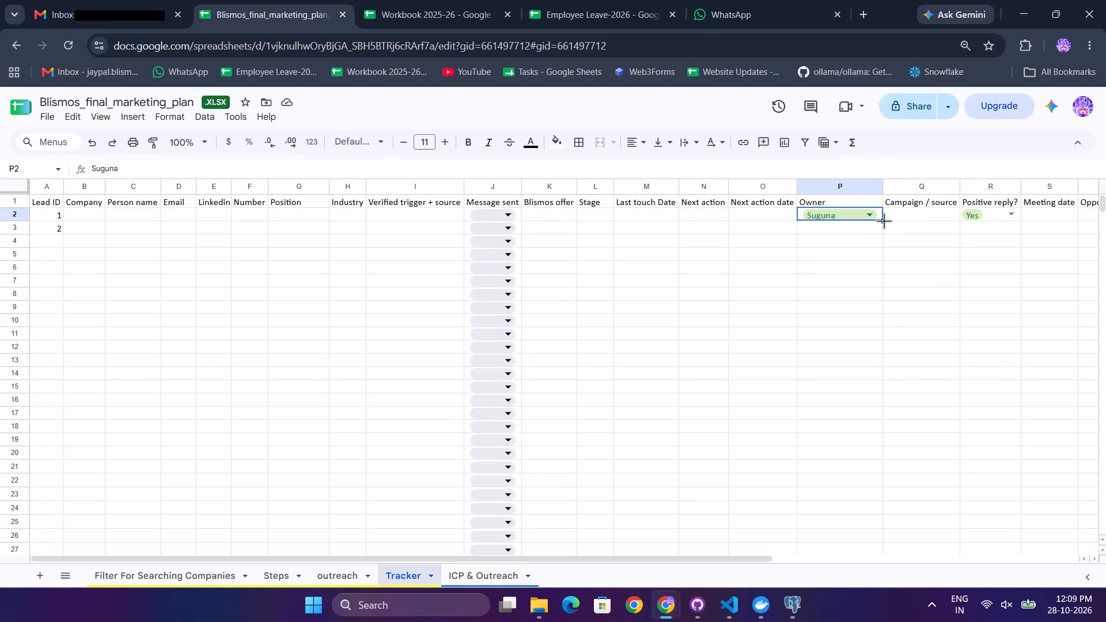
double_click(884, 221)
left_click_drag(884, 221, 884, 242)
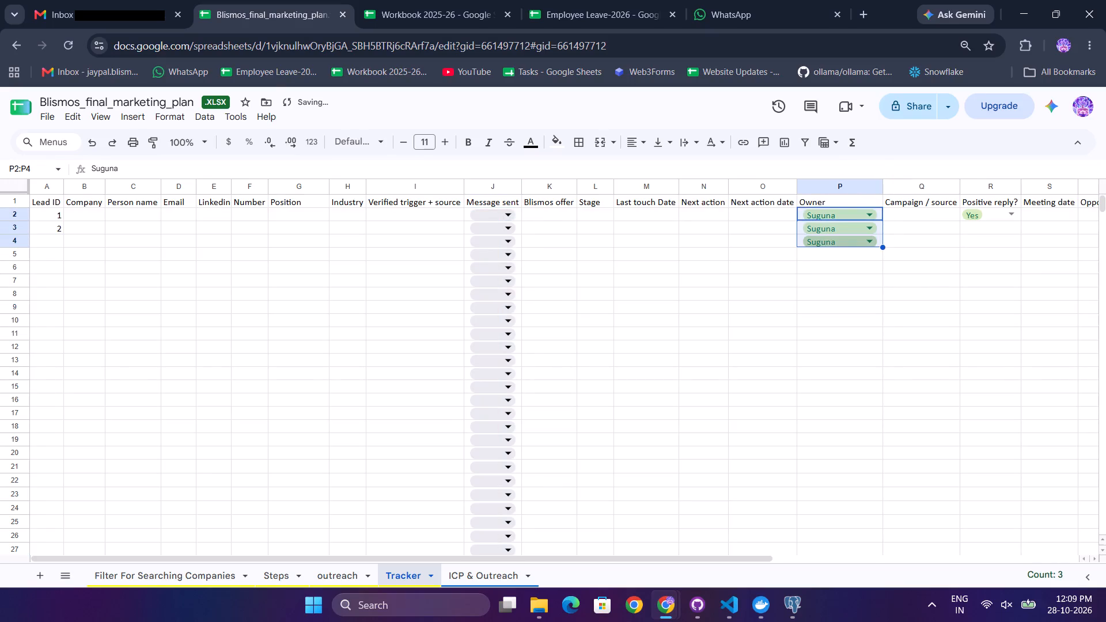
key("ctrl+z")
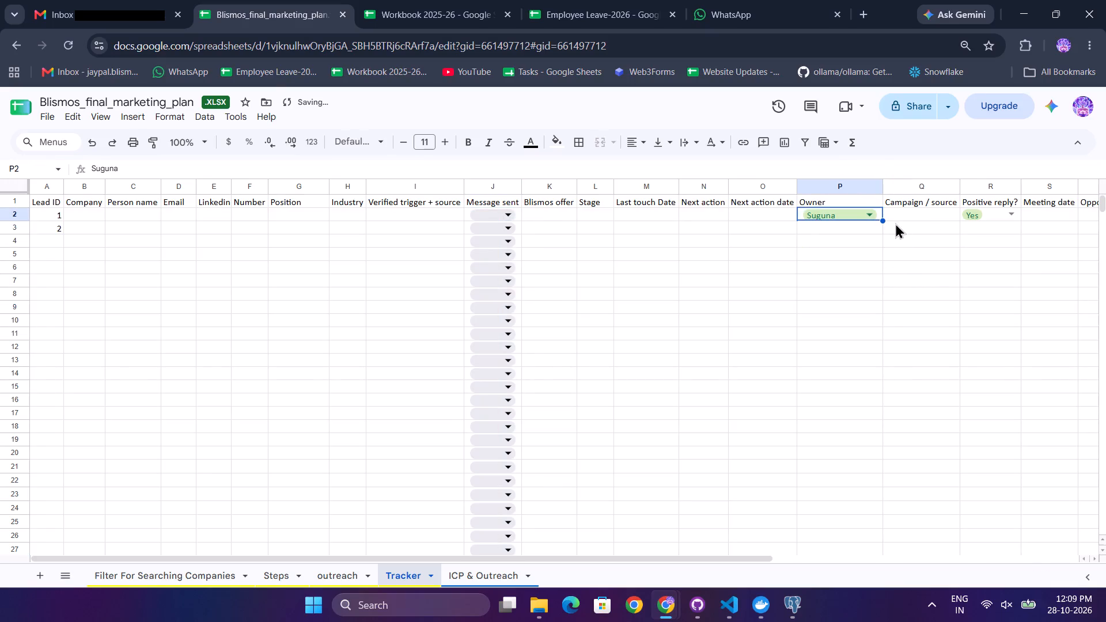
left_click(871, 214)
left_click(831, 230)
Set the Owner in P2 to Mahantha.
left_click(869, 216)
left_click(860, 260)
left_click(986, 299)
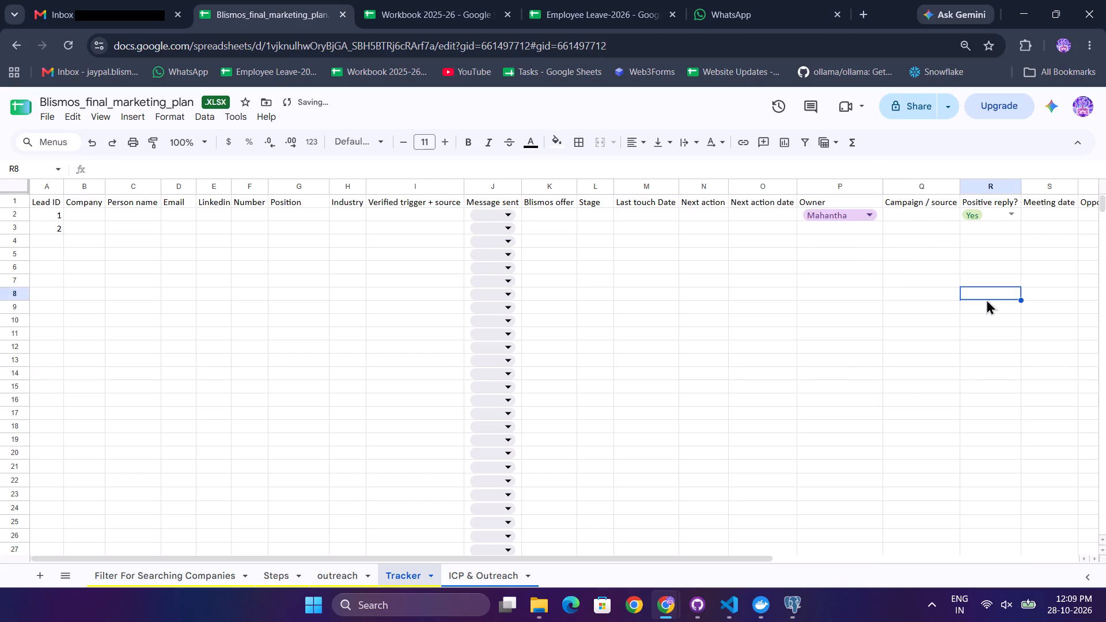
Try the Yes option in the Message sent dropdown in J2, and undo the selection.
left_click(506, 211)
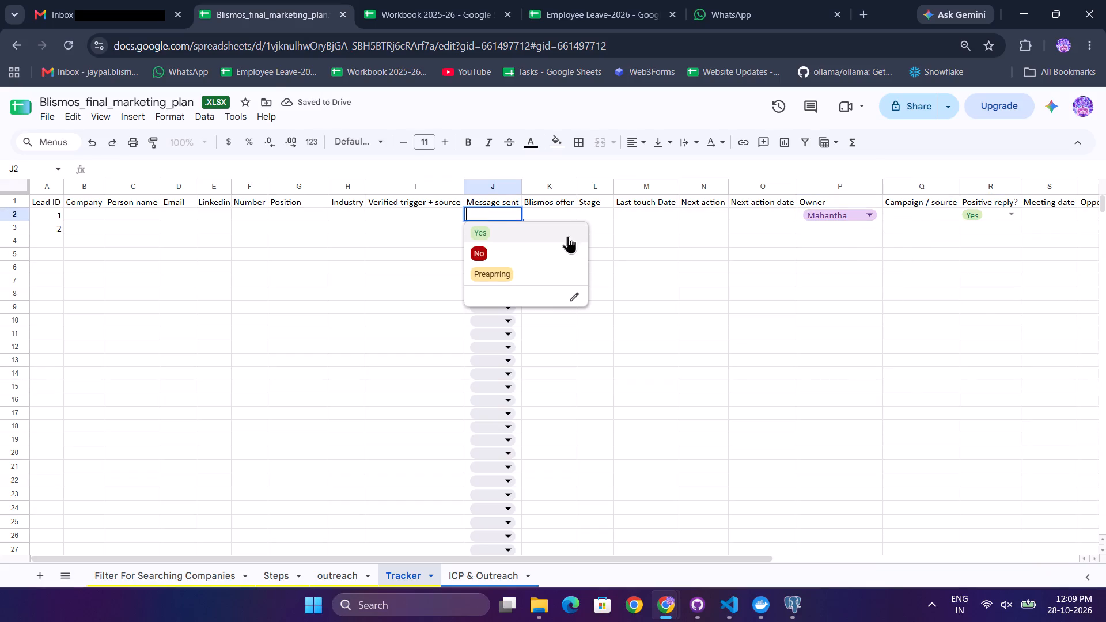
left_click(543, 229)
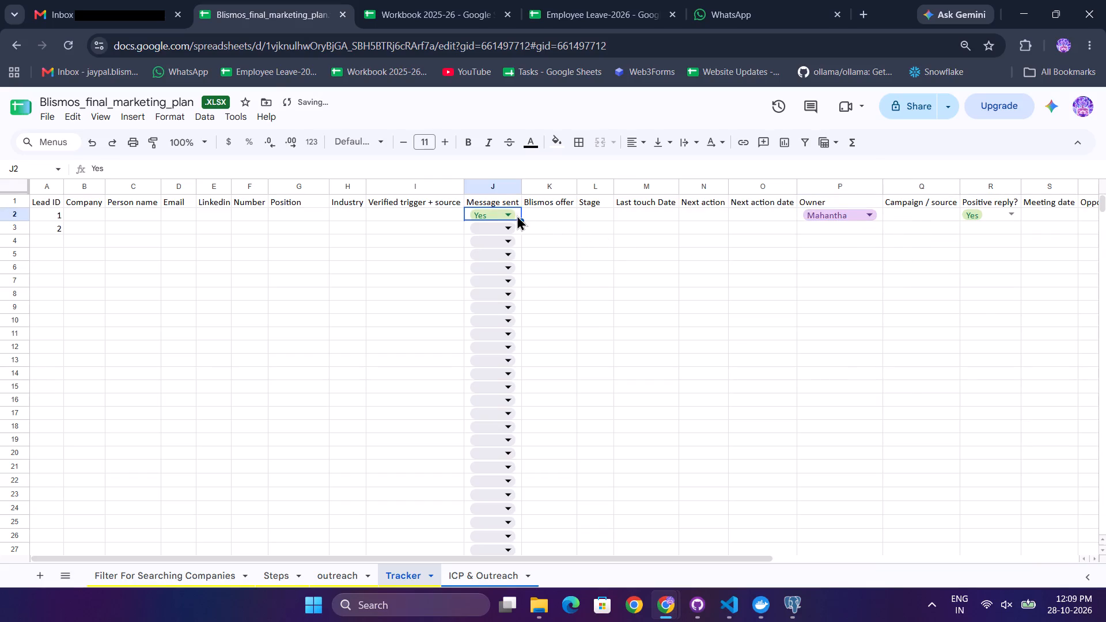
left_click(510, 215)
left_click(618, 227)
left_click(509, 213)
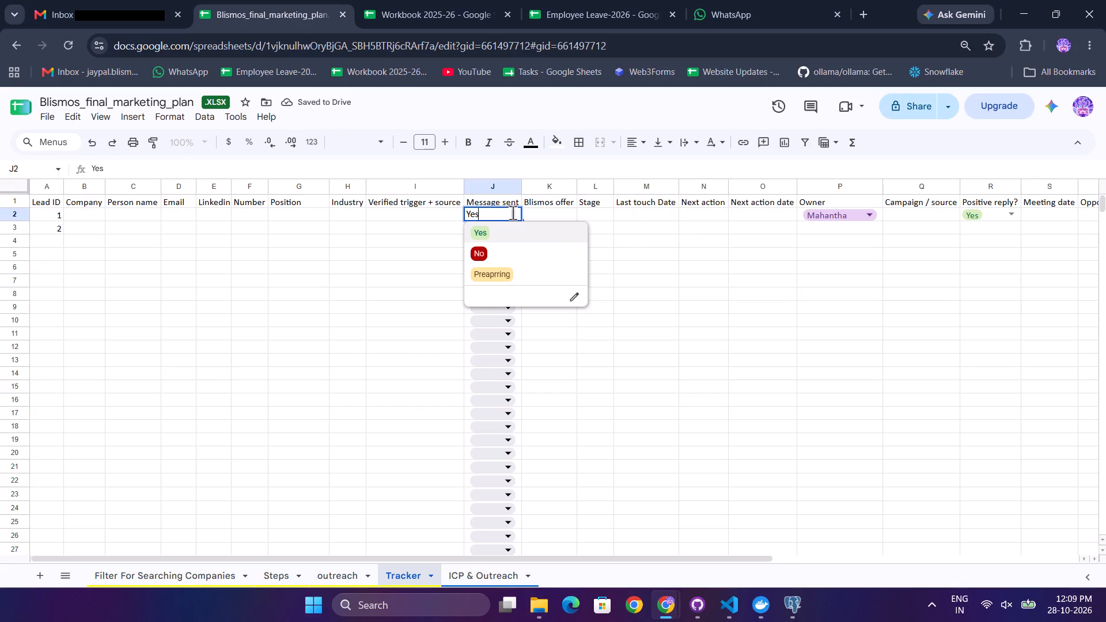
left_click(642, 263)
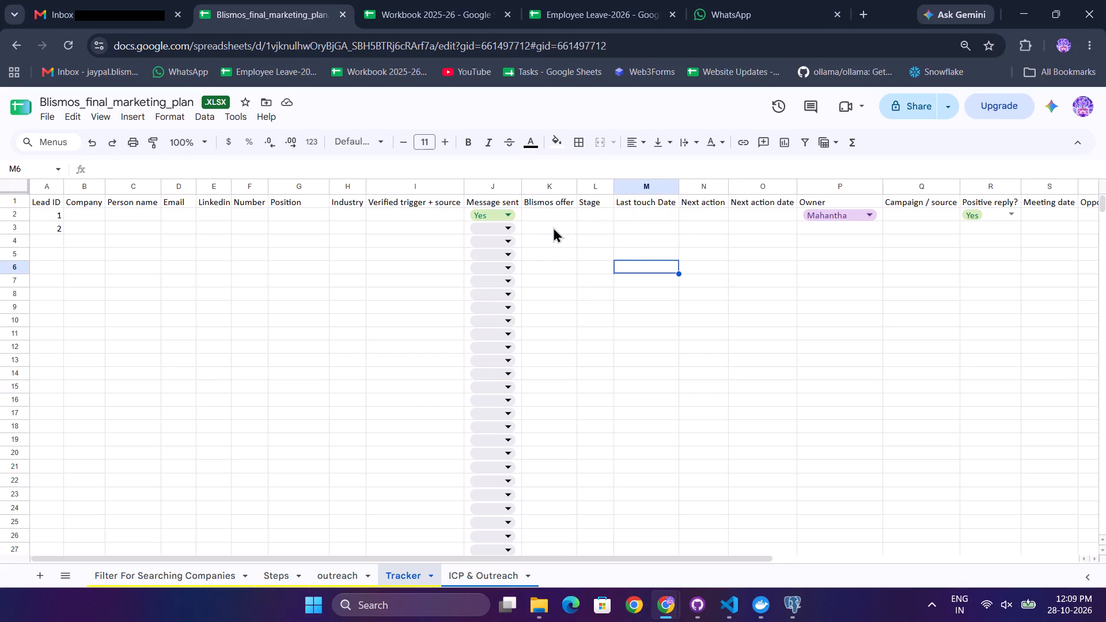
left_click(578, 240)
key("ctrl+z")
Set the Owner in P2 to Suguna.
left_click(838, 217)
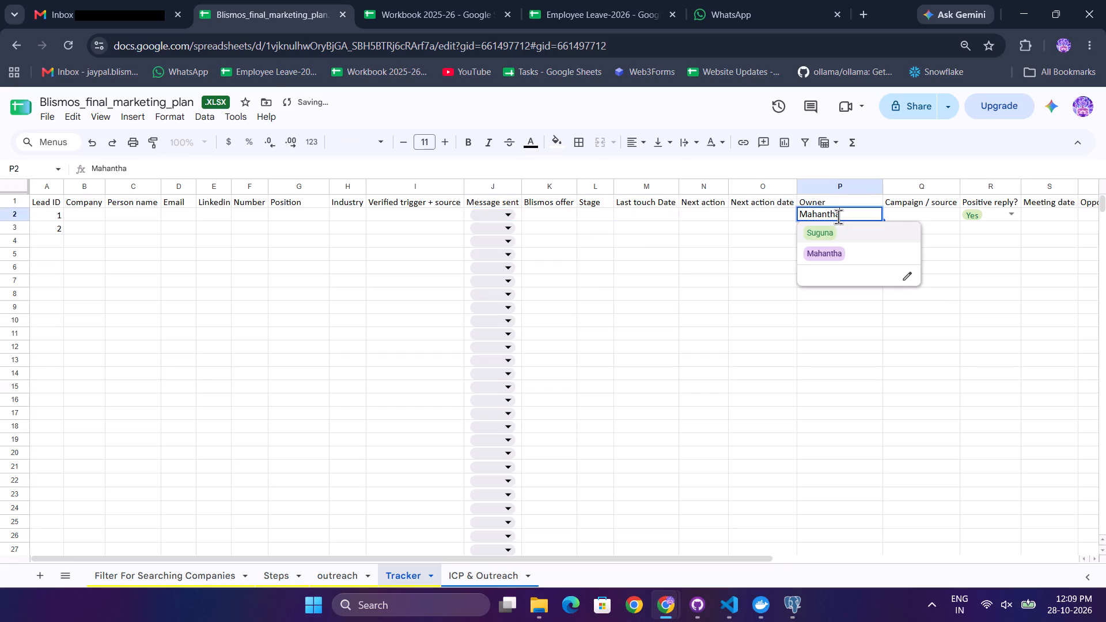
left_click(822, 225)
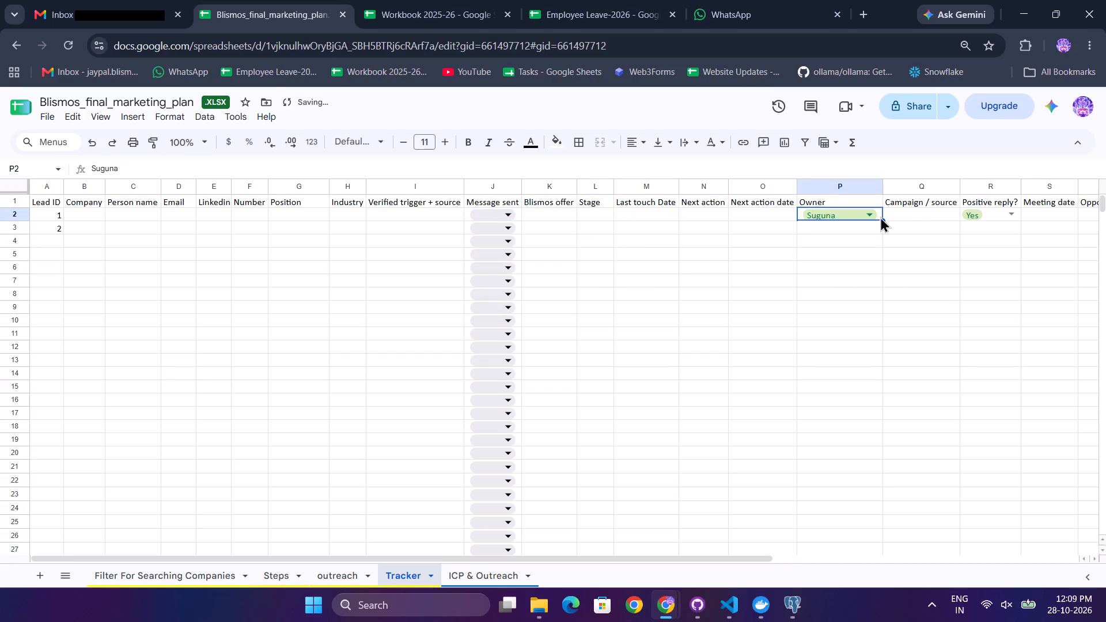
Open the Owner dropdown's data validation rule for P2 and examine its advanced options.
left_click(885, 217)
left_click(860, 213)
double_click(906, 280)
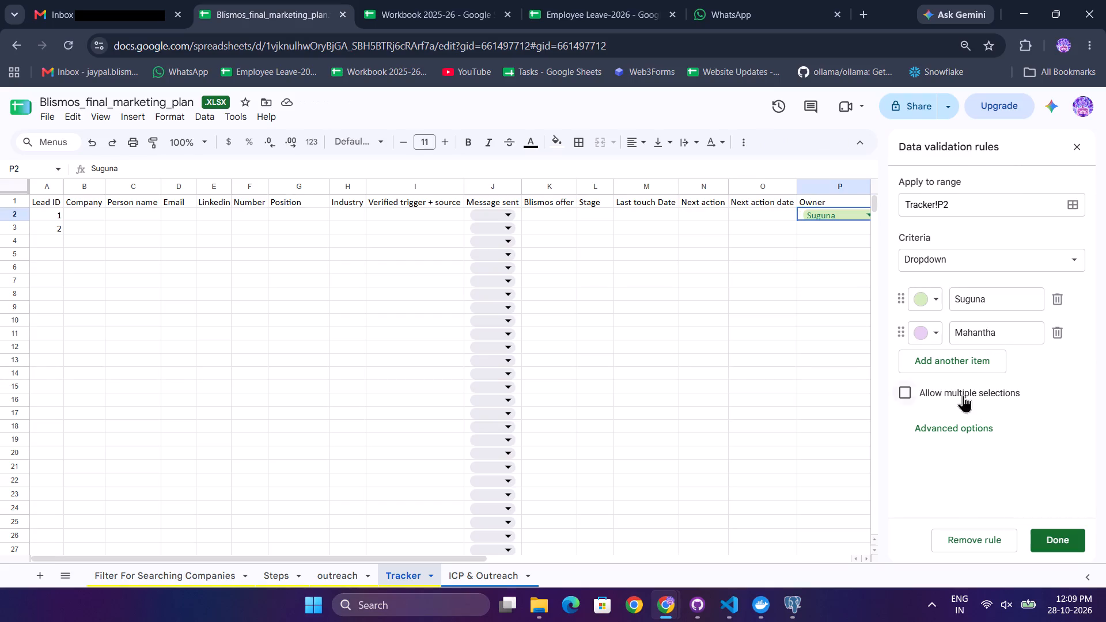
scroll(999, 258, "down", 2)
scroll(999, 261, "up", 1)
scroll(999, 261, "down", 3)
triple_click(956, 423)
triple_click(956, 423)
left_click(956, 422)
scroll(968, 370, "down", 4)
scroll(968, 370, "up", 1)
scroll(958, 437, "down", 5)
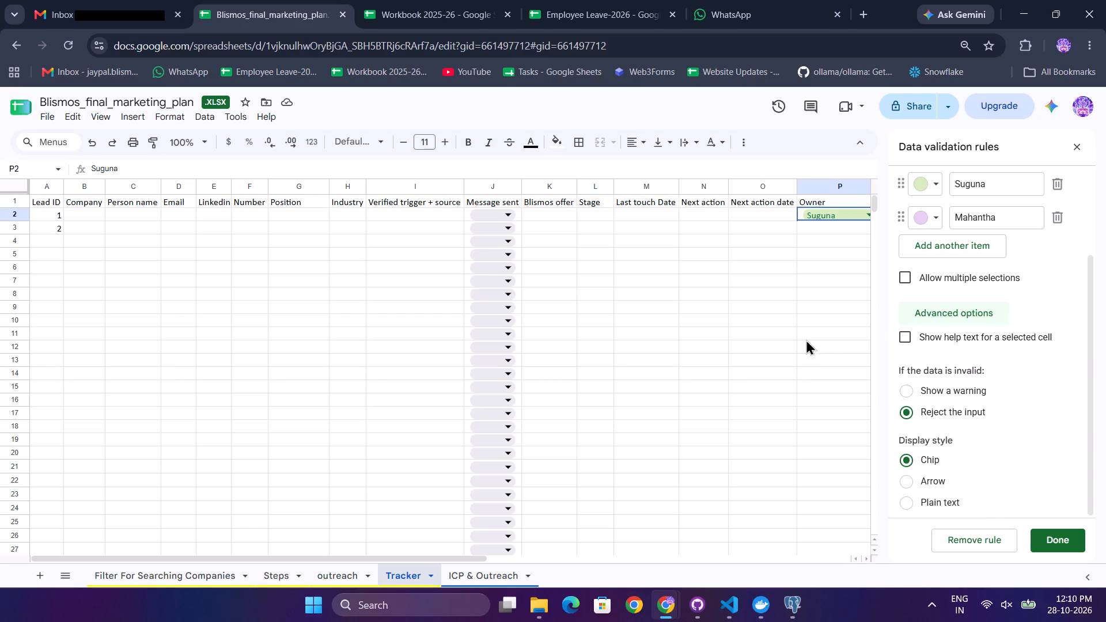
left_click(789, 333)
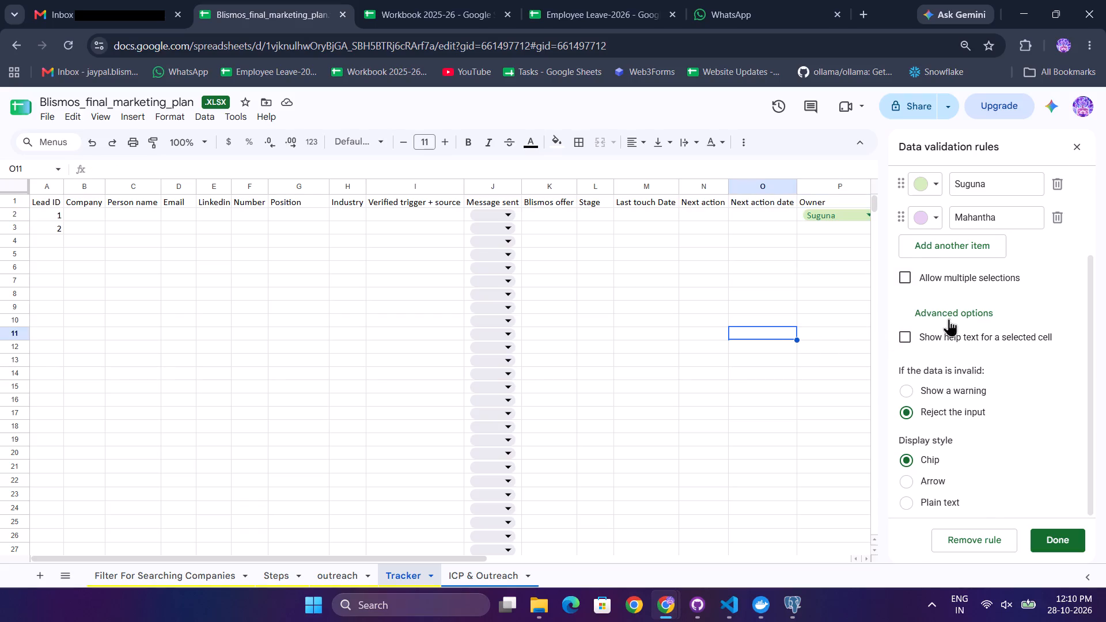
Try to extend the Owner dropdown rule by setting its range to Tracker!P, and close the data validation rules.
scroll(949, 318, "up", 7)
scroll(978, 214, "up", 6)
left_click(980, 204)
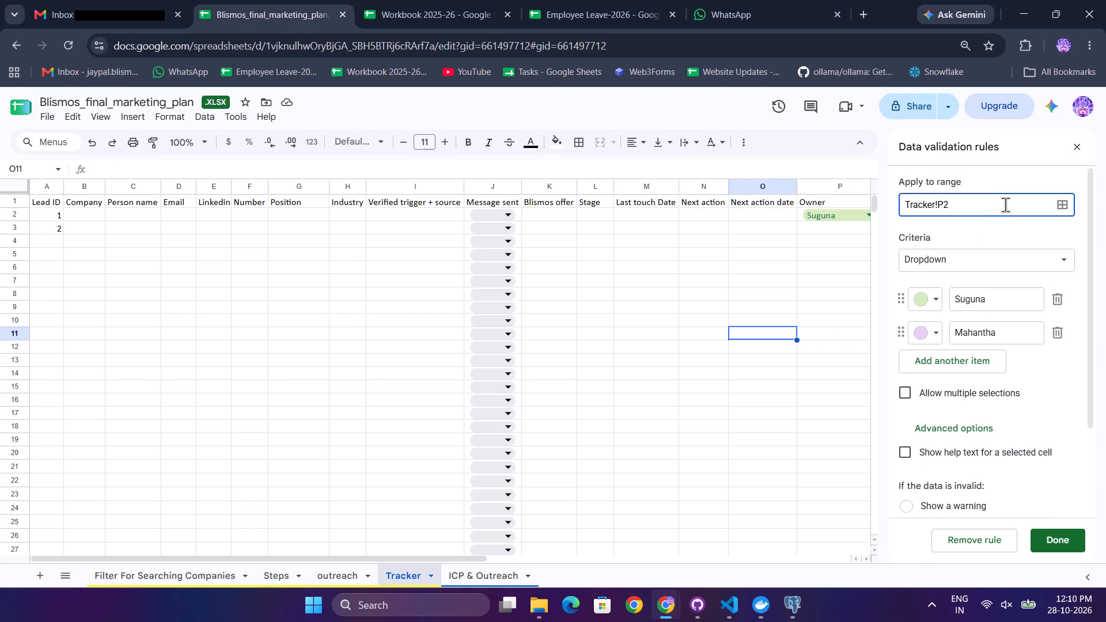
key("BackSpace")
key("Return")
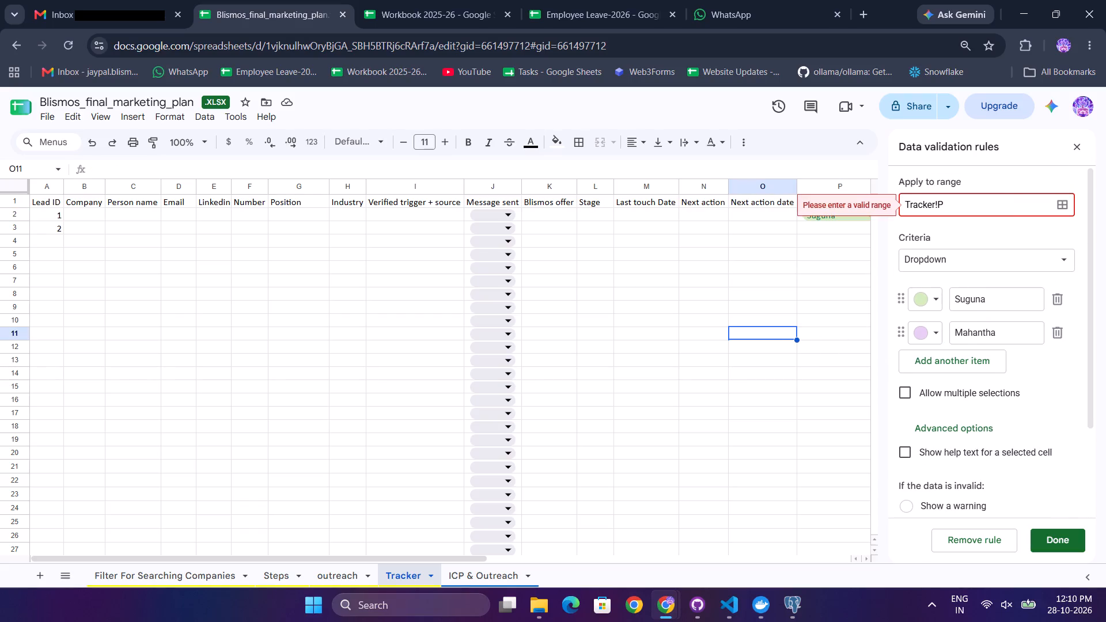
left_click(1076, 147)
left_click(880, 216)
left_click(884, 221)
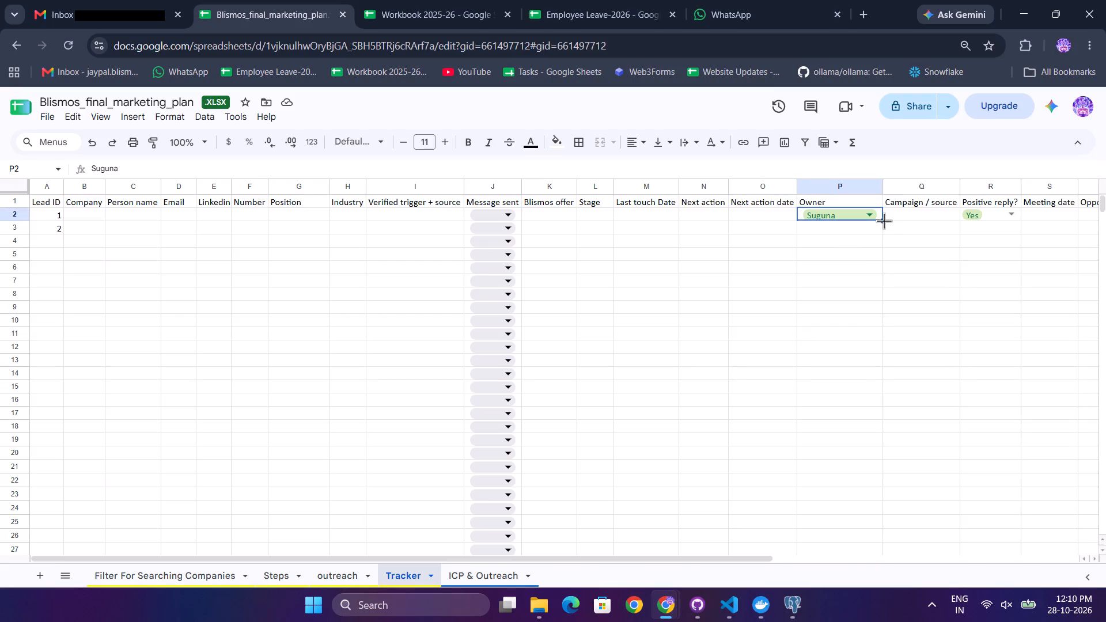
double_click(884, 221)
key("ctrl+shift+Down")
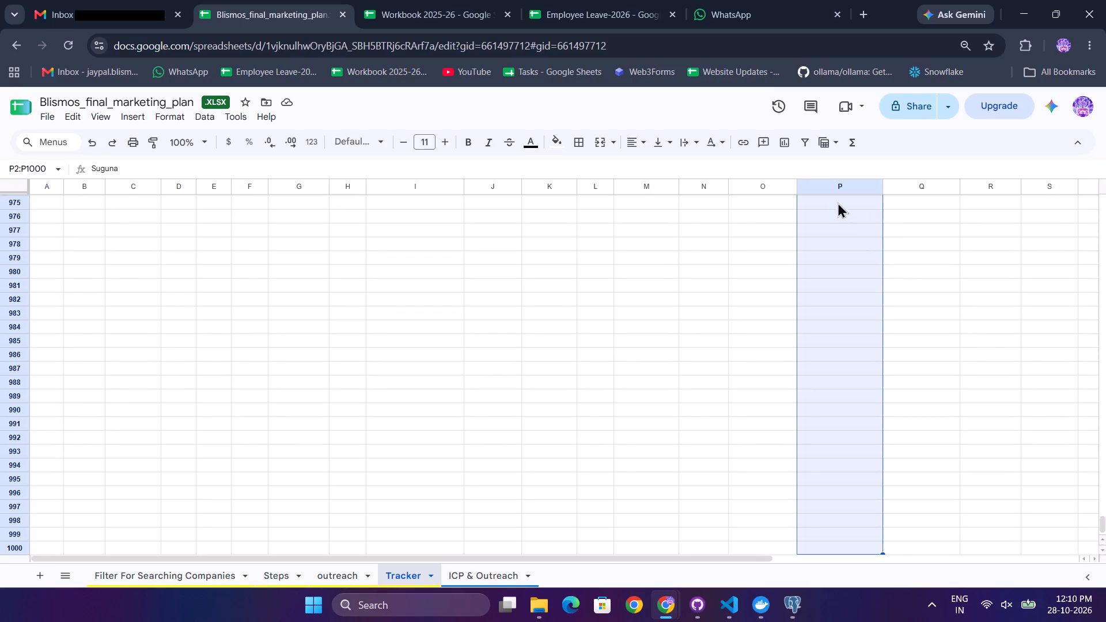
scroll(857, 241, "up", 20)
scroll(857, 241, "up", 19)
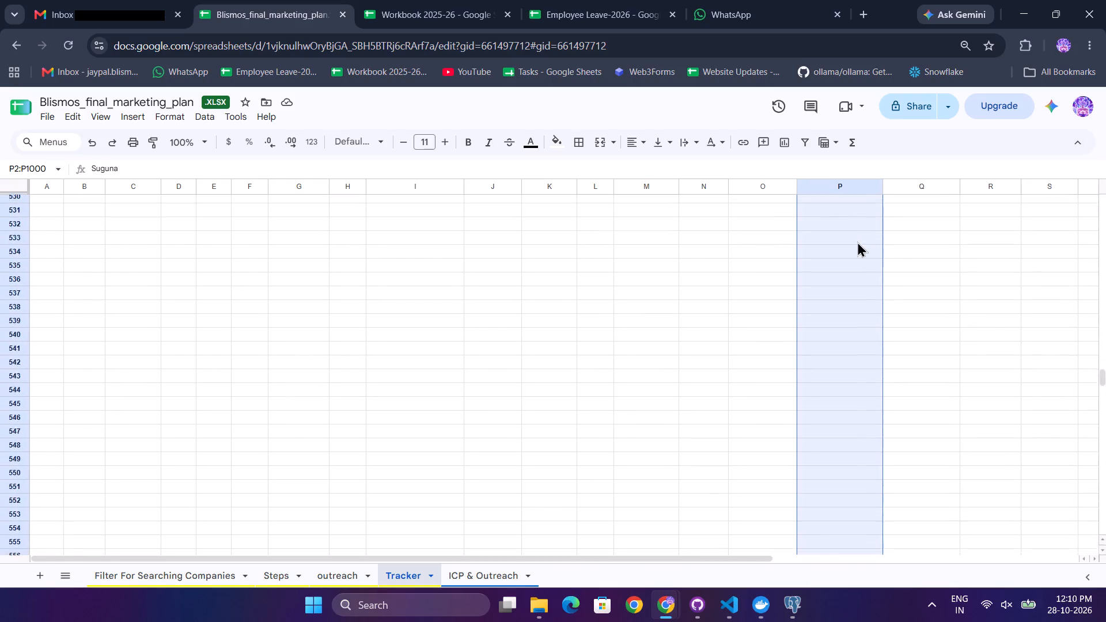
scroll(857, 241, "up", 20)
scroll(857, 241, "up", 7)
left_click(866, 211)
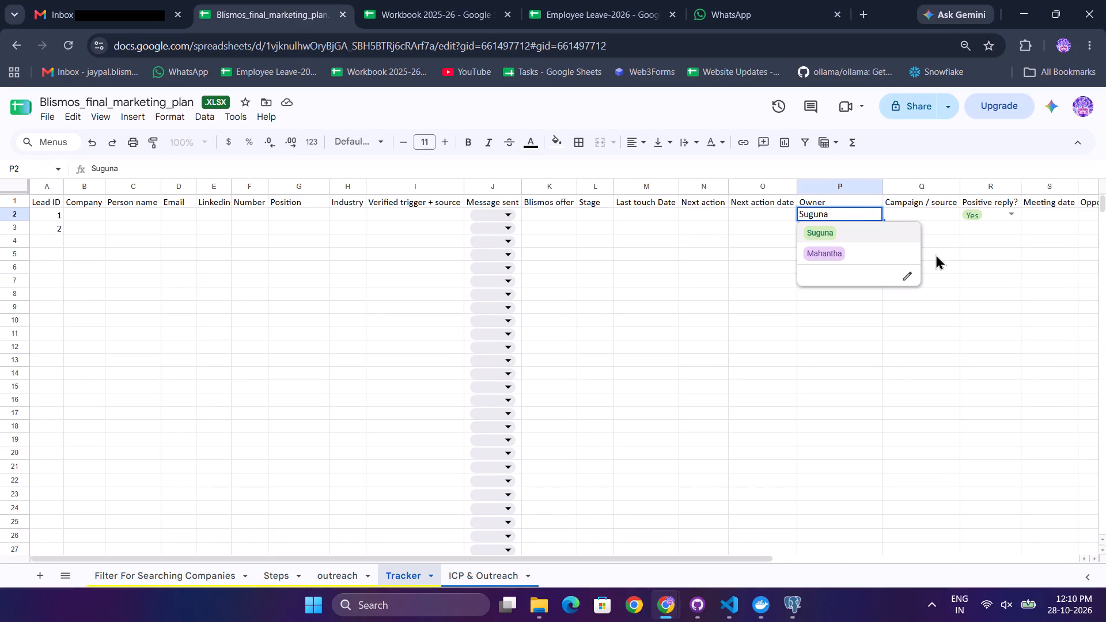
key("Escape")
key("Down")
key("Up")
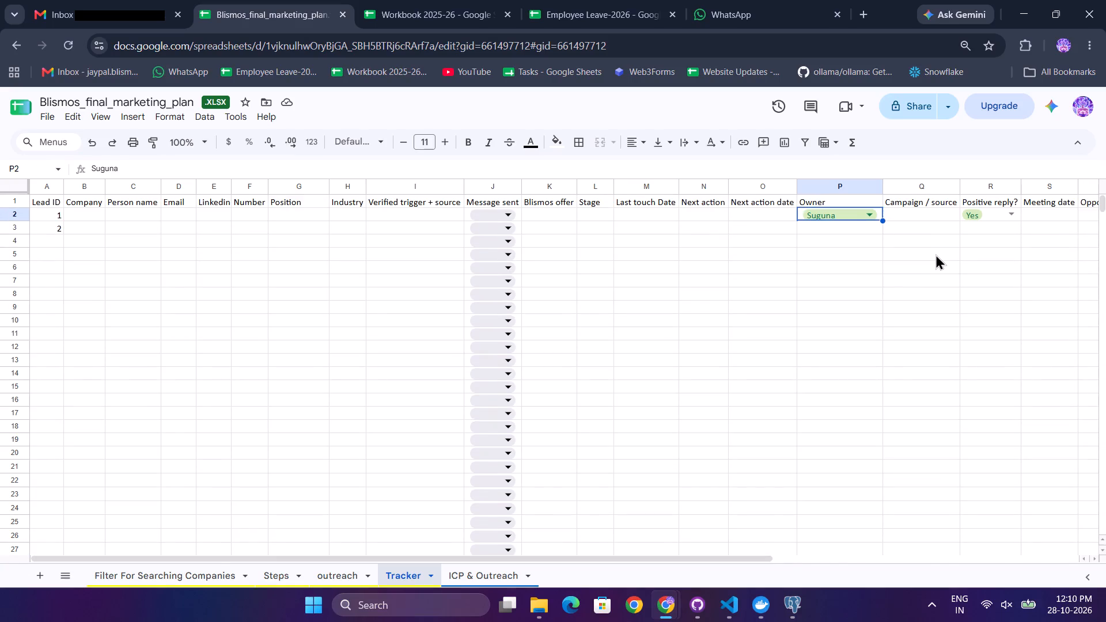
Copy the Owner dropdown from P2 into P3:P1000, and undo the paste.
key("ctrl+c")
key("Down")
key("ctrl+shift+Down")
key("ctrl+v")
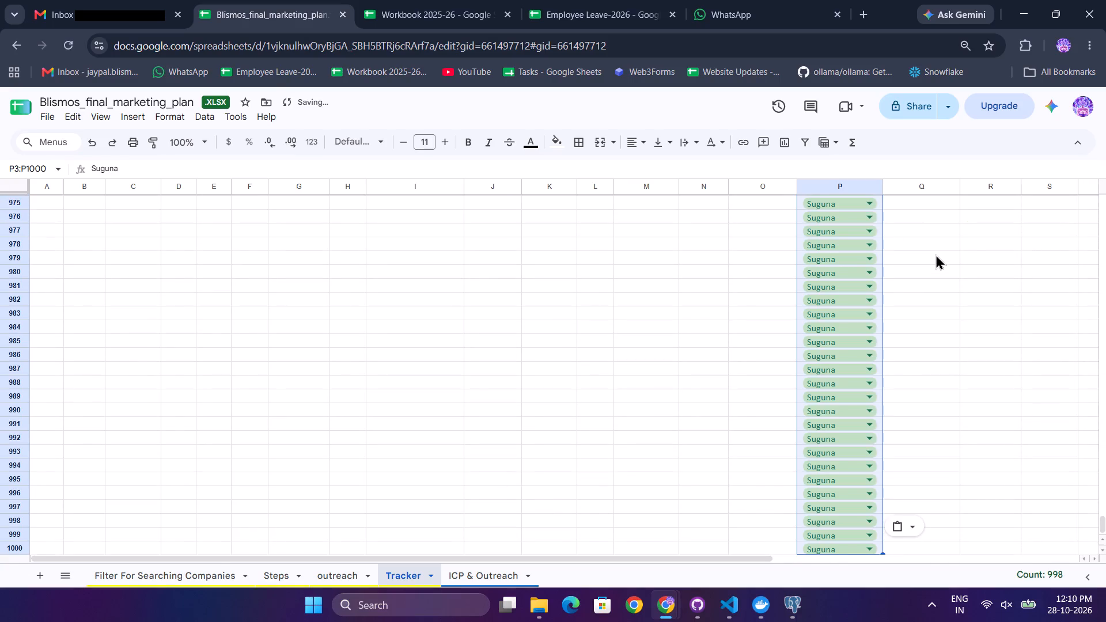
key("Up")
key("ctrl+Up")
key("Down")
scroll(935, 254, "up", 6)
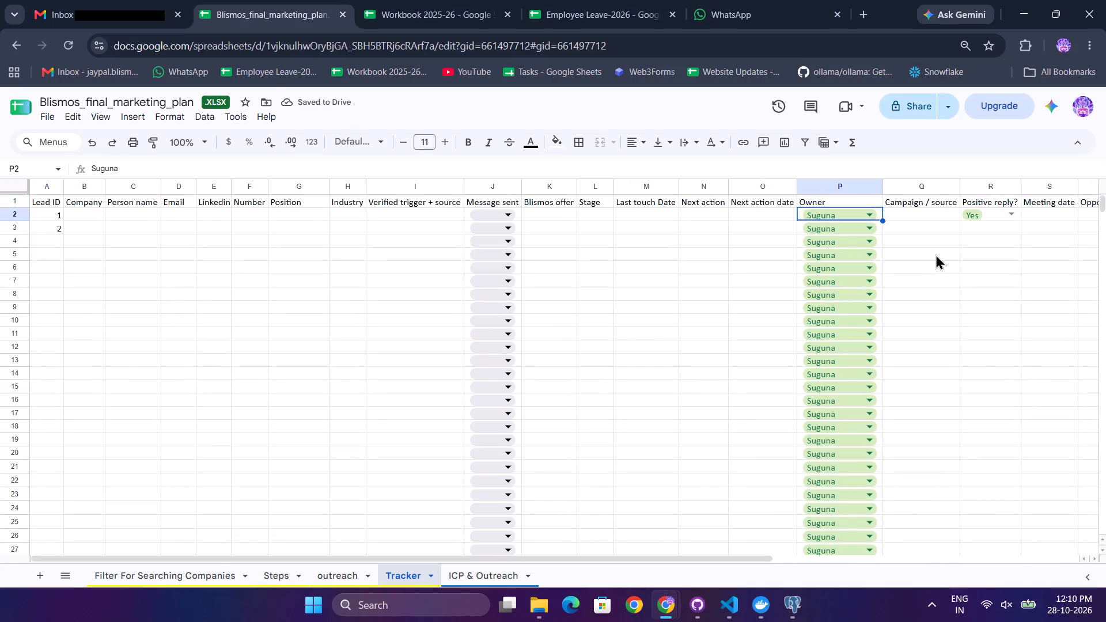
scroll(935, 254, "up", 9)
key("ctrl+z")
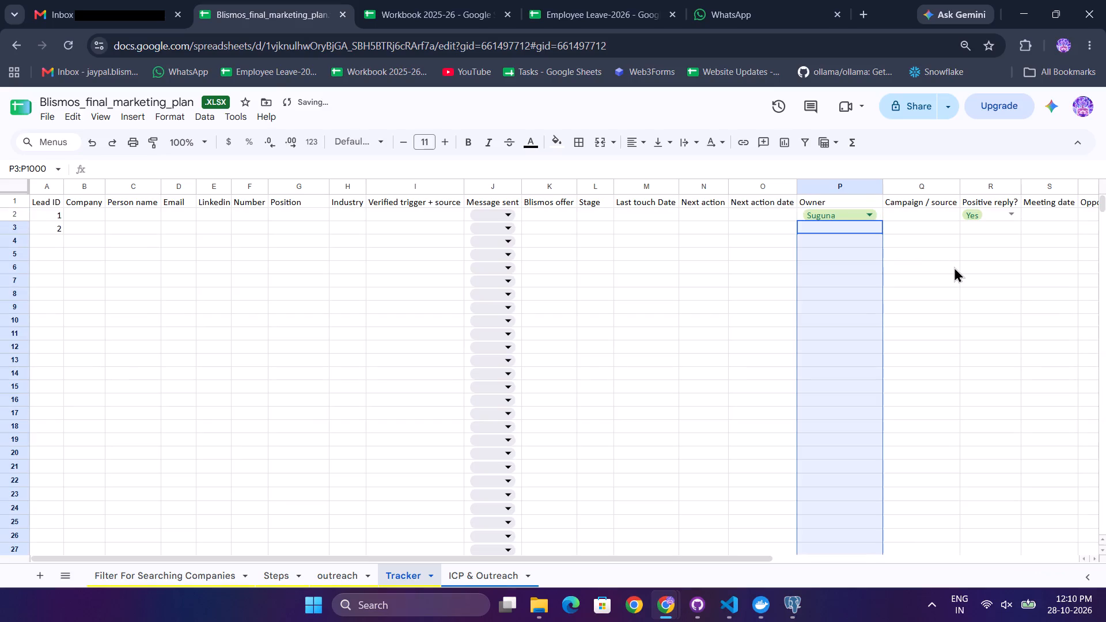
Allow multiple selections in the Owner dropdown rule for P2, save the rule and close the data validation rules.
left_click(866, 210)
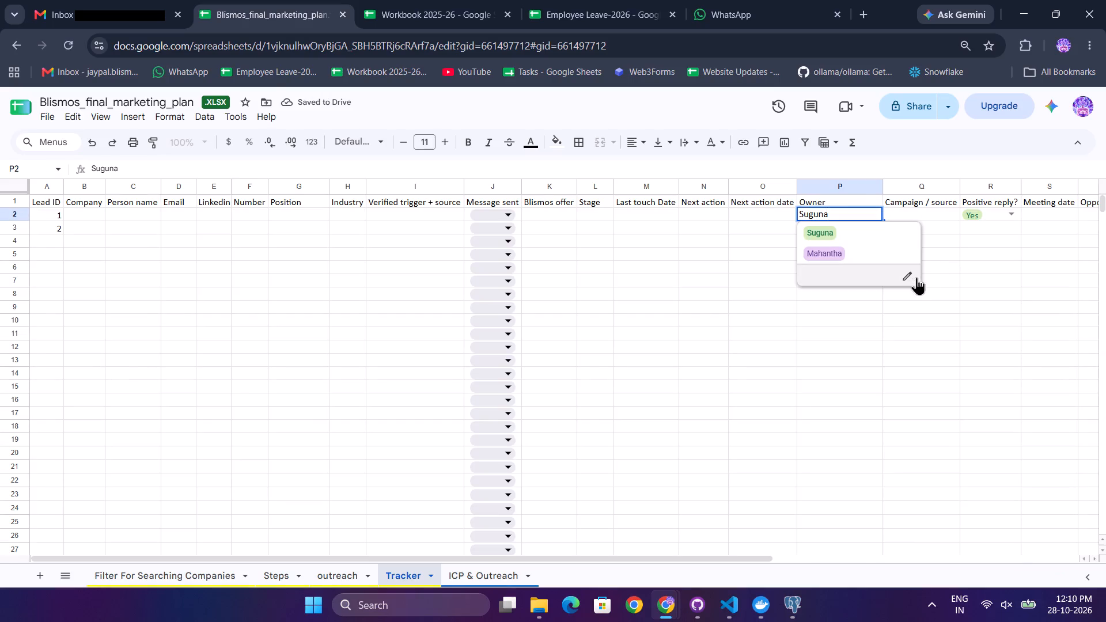
left_click(992, 277)
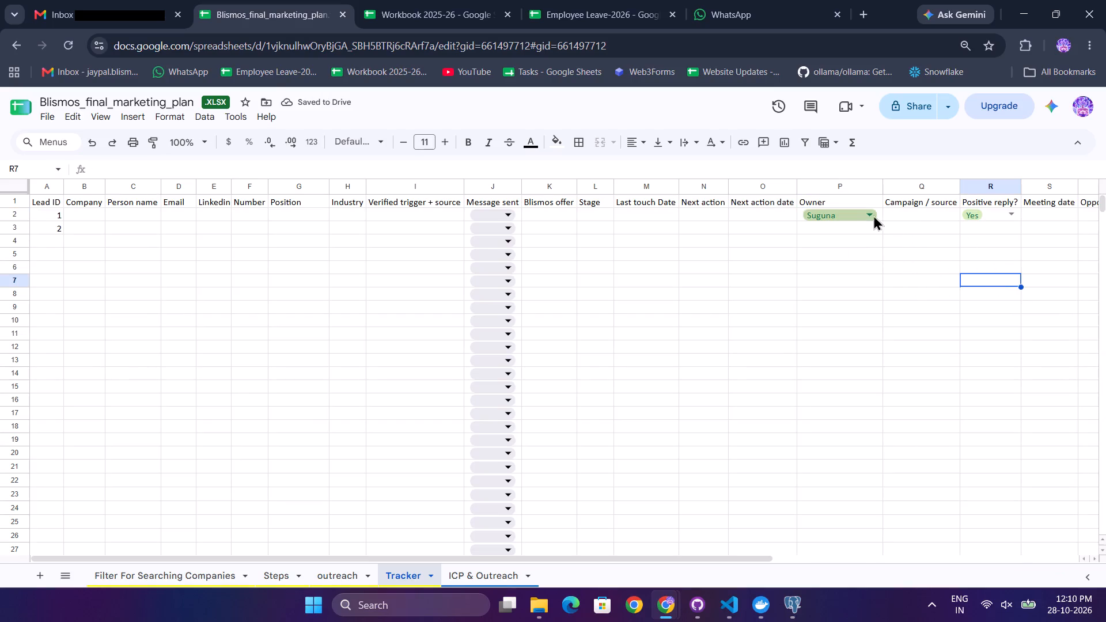
left_click(866, 214)
left_click(912, 273)
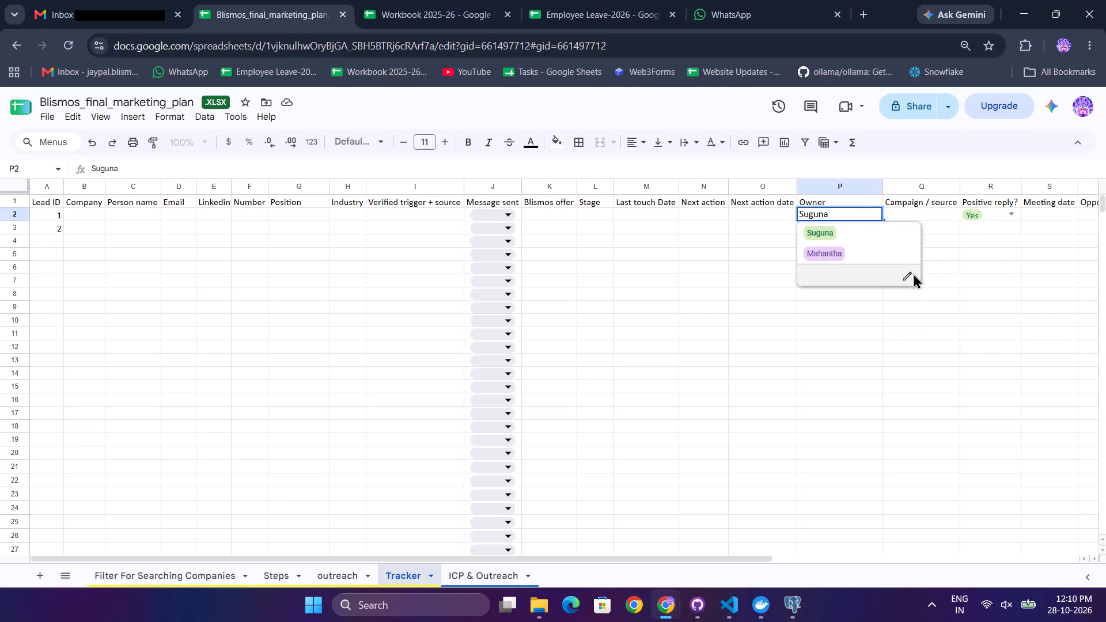
left_click(951, 355)
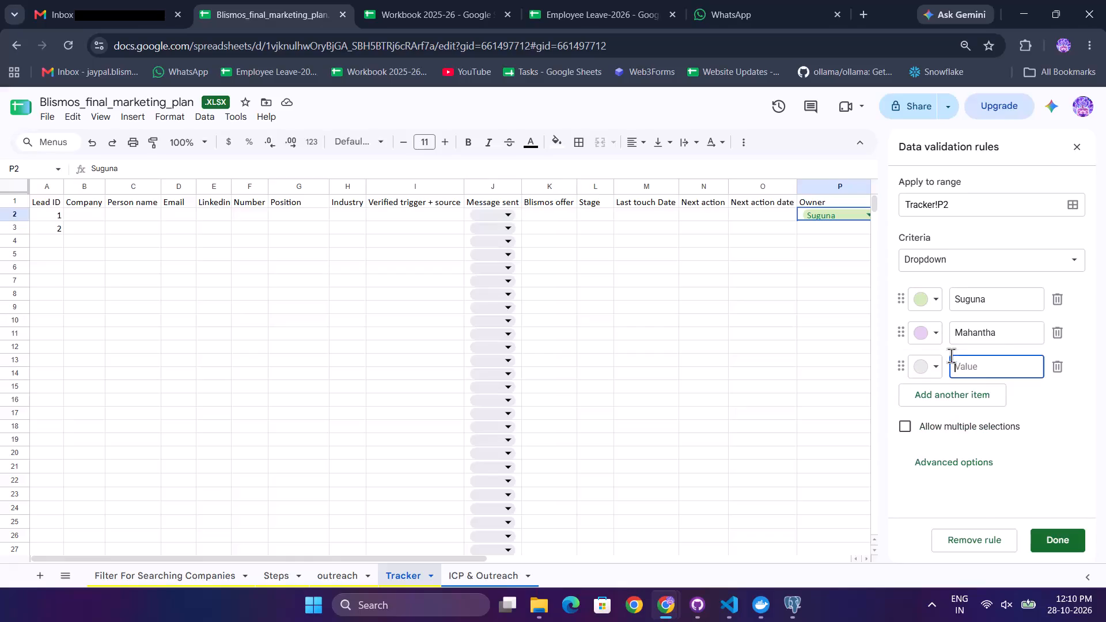
double_click(967, 420)
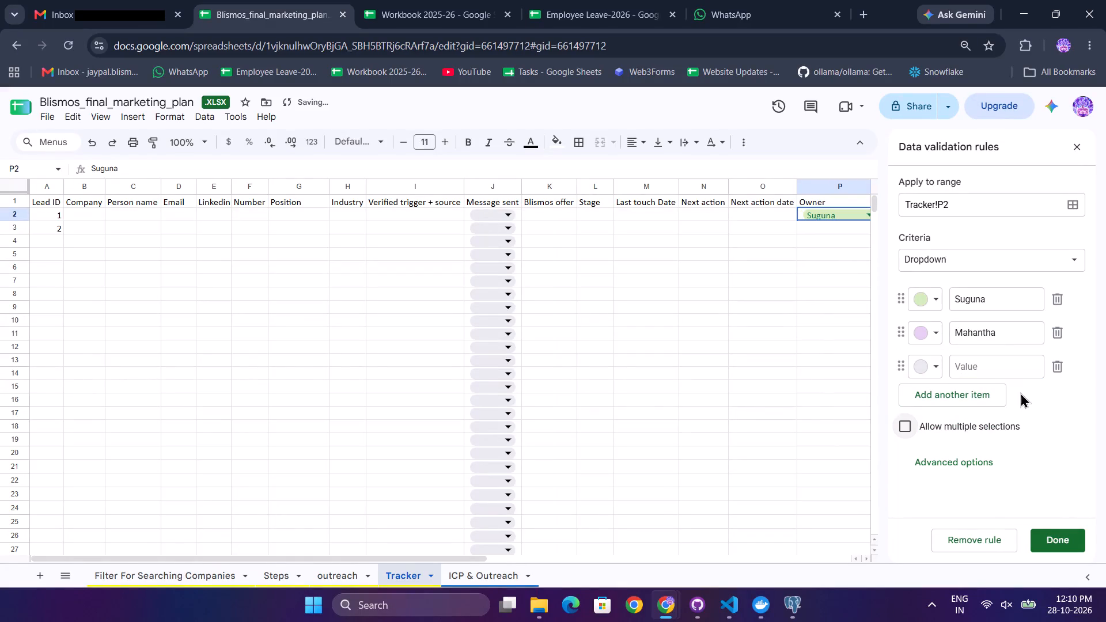
left_click(1061, 364)
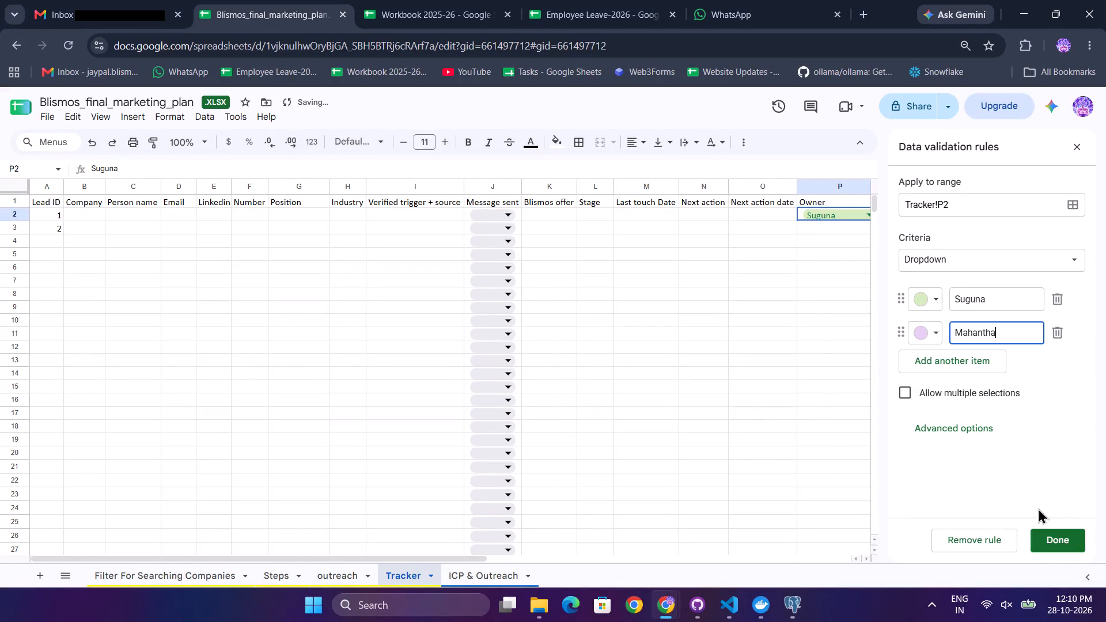
left_click(969, 400)
left_click(1058, 540)
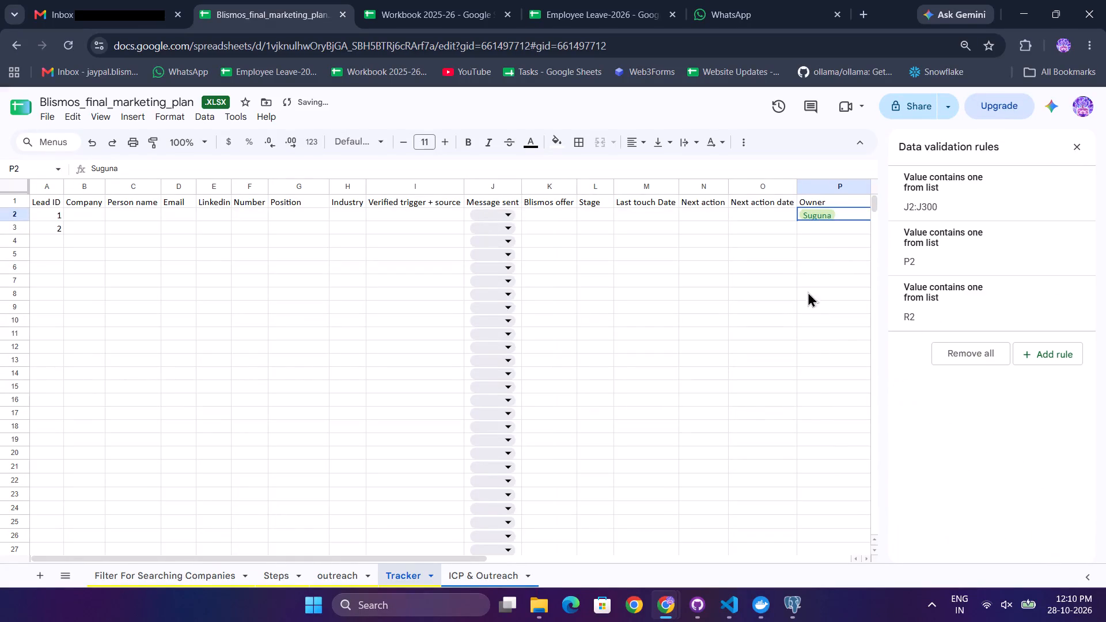
double_click(782, 246)
left_click(1076, 142)
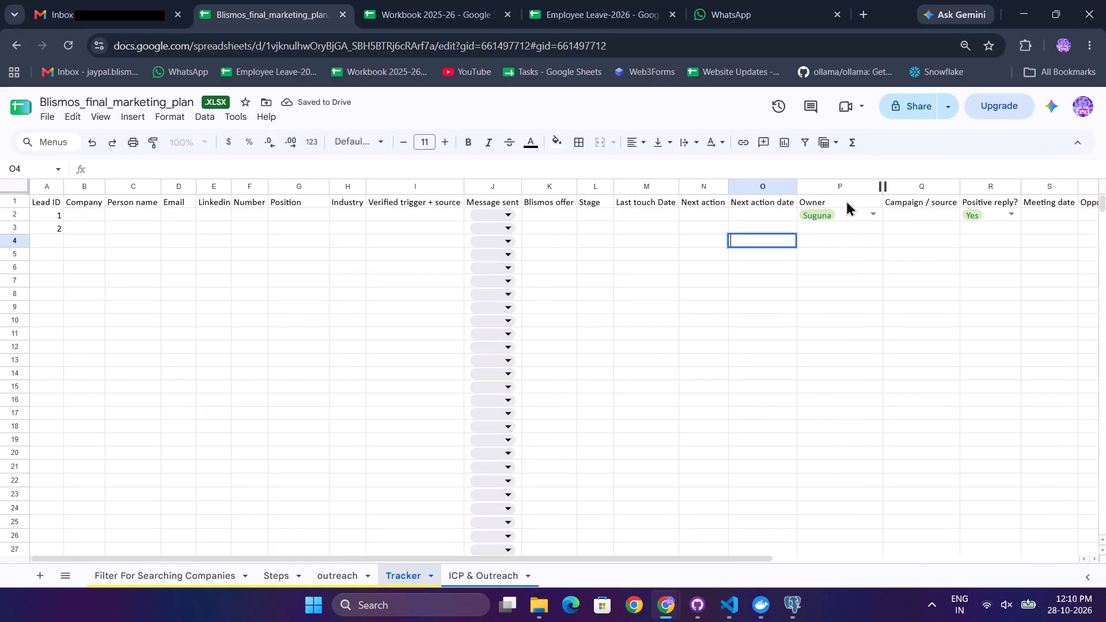
Deselect Suguna in the Owner dropdown in P2 so that the cell has no owner chosen.
double_click(843, 216)
left_click(908, 258)
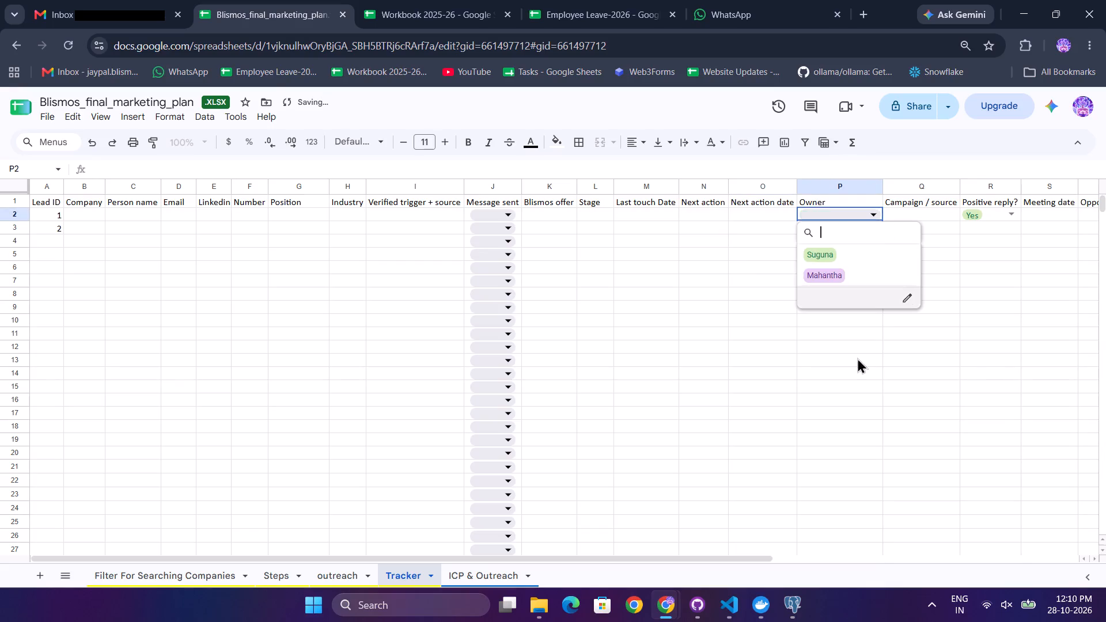
left_click(838, 371)
Check the settings of the Message sent dropdown rule for J2, and close the data validation rules.
left_click(510, 217)
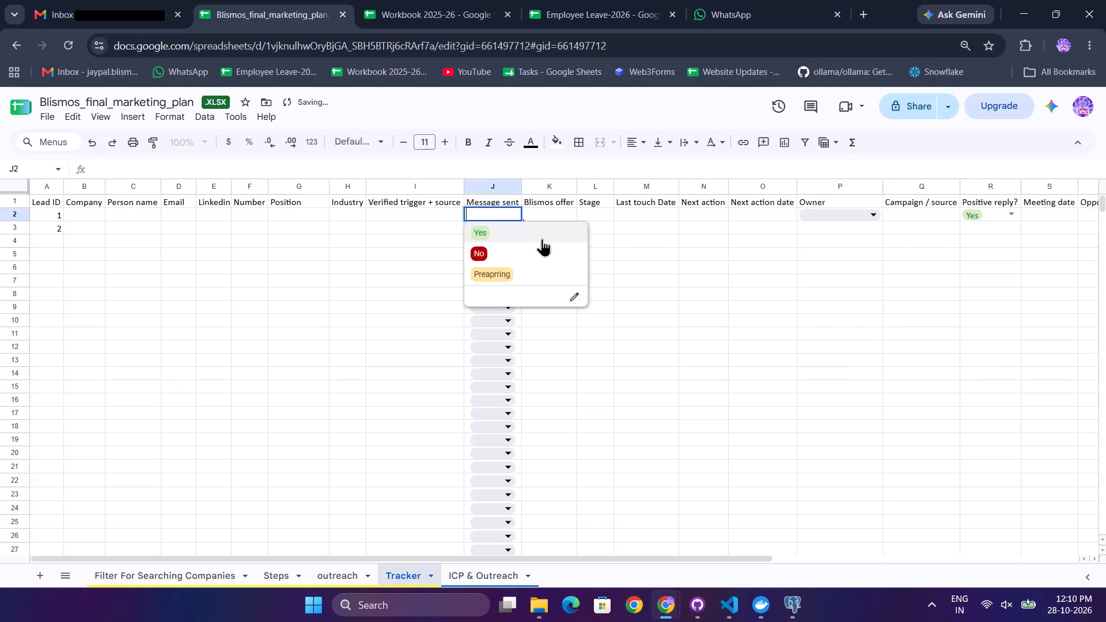
left_click(581, 294)
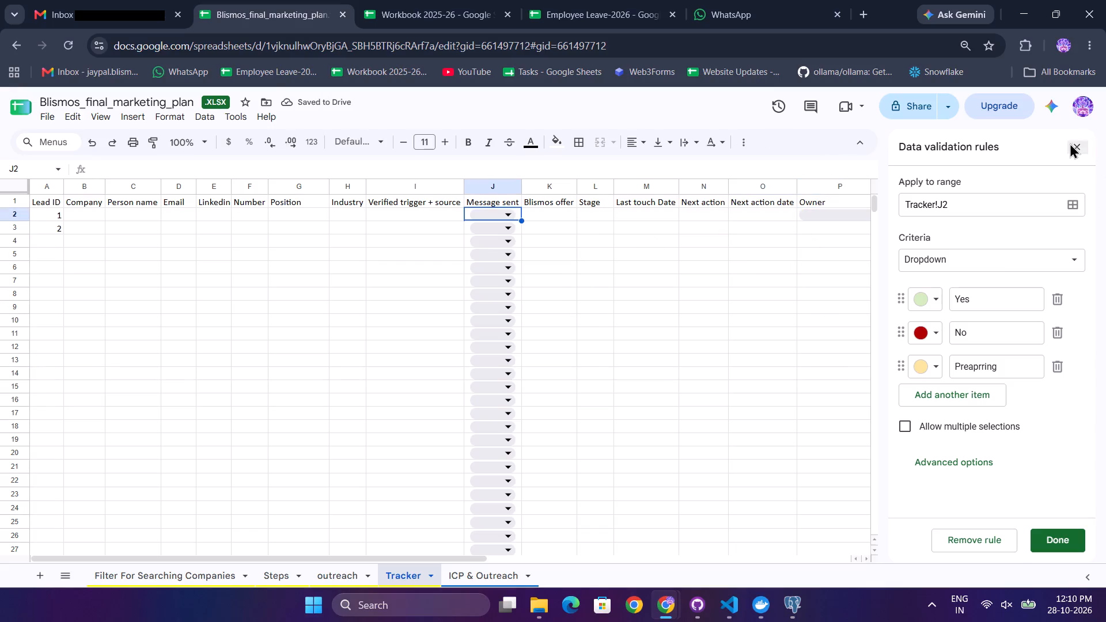
left_click(1069, 143)
Copy the Owner dropdown from P2 into P3:P1000.
left_click(883, 213)
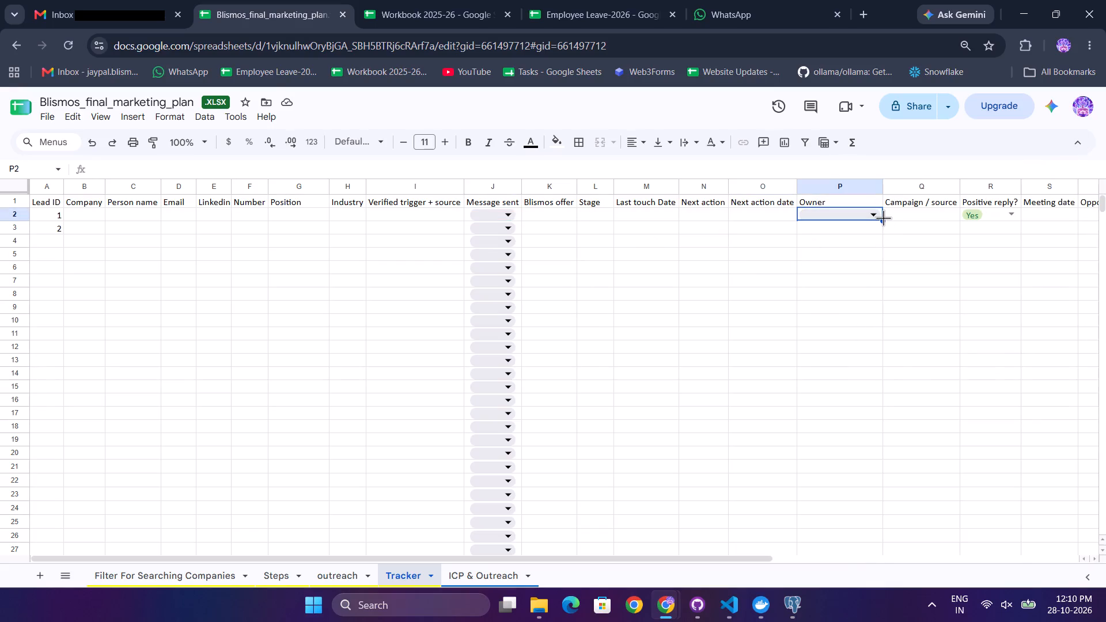
double_click(883, 219)
key("ctrl+c")
key("Down")
key("ctrl+shift+Down")
key("ctrl+v")
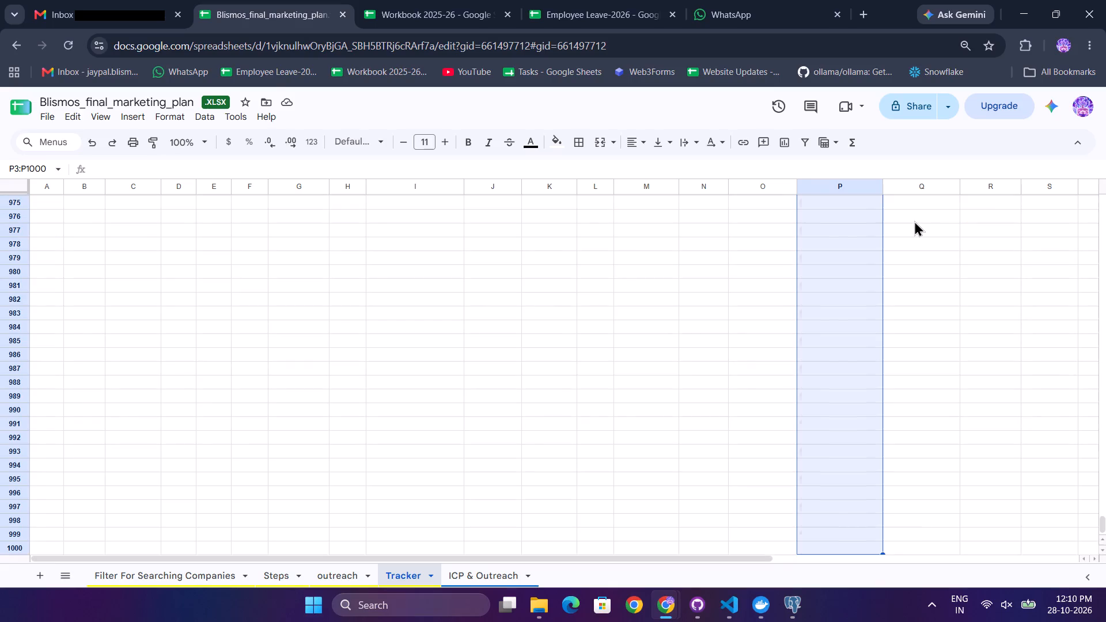
Copy the Message sent dropdown from J2 into J3:J1000.
key("Up")
key("ctrl+Left")
key("ctrl+Left")
key("ctrl+Left")
key("Right")
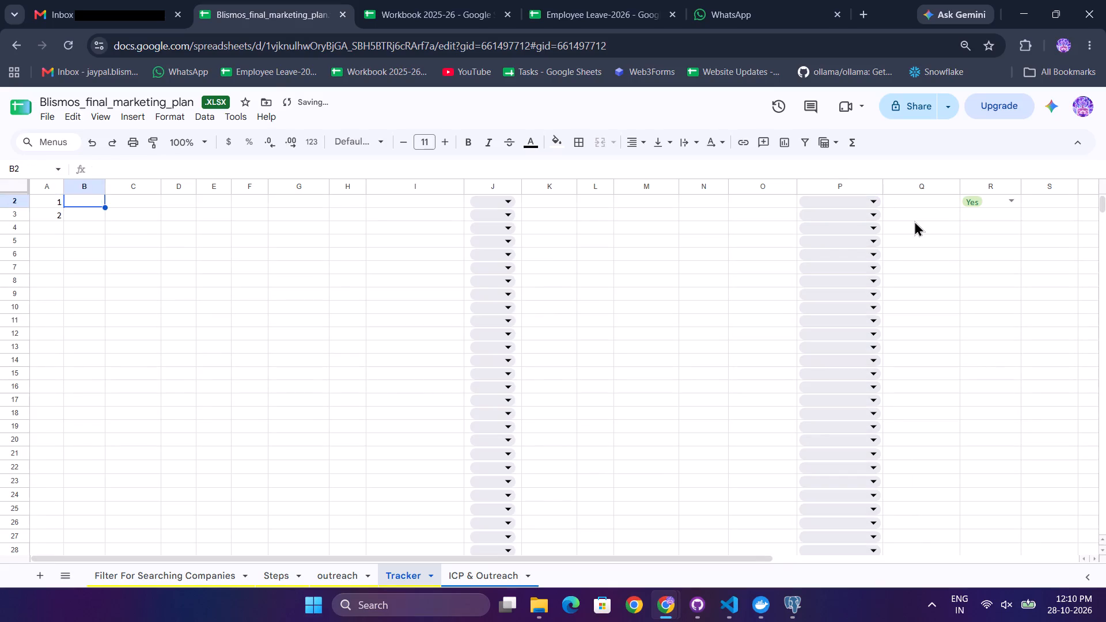
key("Right")
key("Right")
key("Right")
key("Right")
key("Right")
key("Right")
key("Right")
key("Right")
key("ctrl+Down")
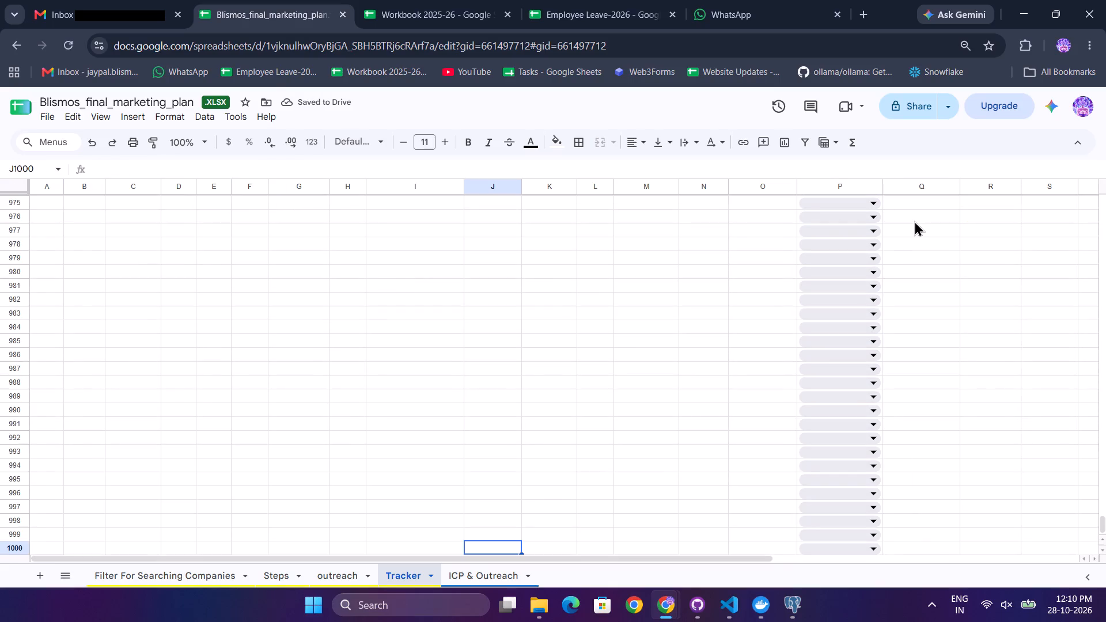
key("ctrl+Up")
key("Down")
key("Down")
key("Down")
key("Up")
key("Up")
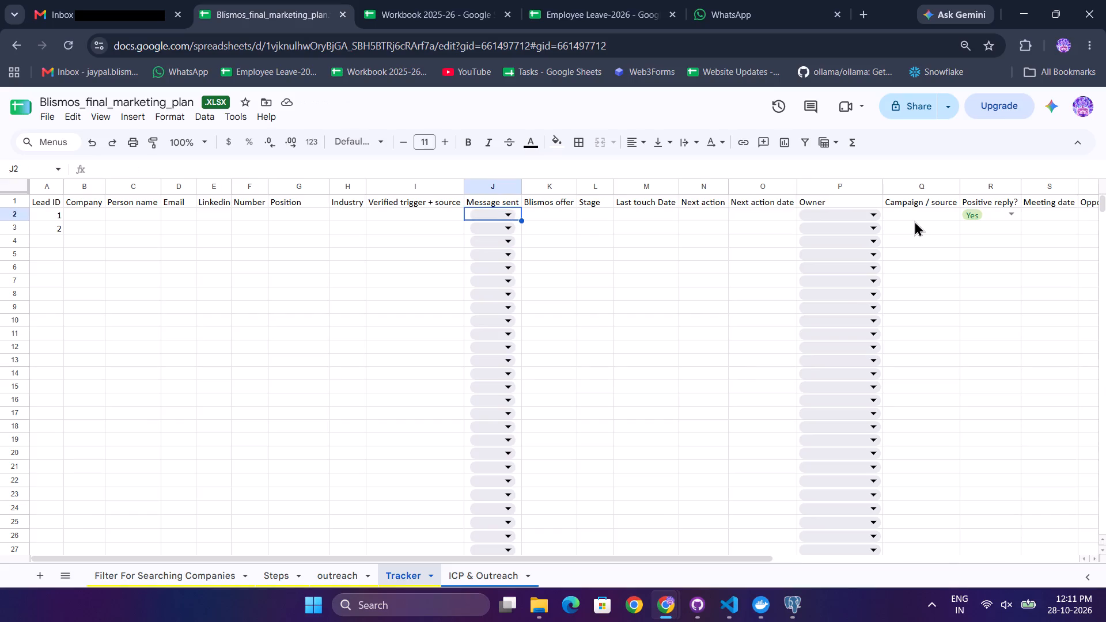
key("ctrl+c")
key("Down")
key("ctrl+shift+Down")
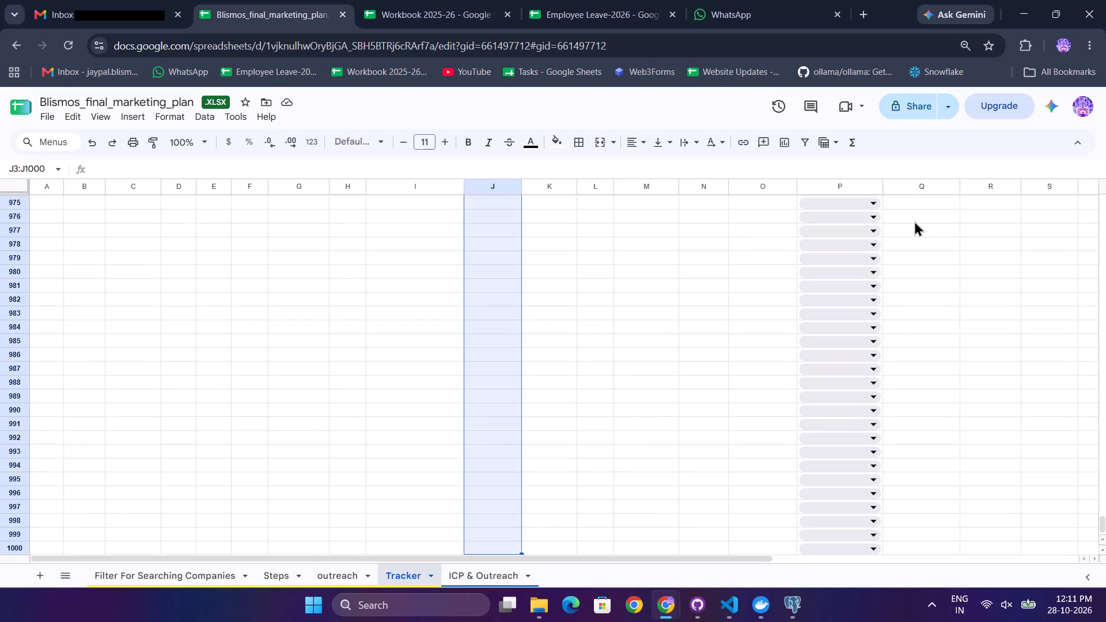
key("ctrl+v")
Deselect Yes in the Positive reply? dropdown in R2 so that the cell has no option chosen.
key("Up")
key("ctrl+Right")
key("Down")
key("Up")
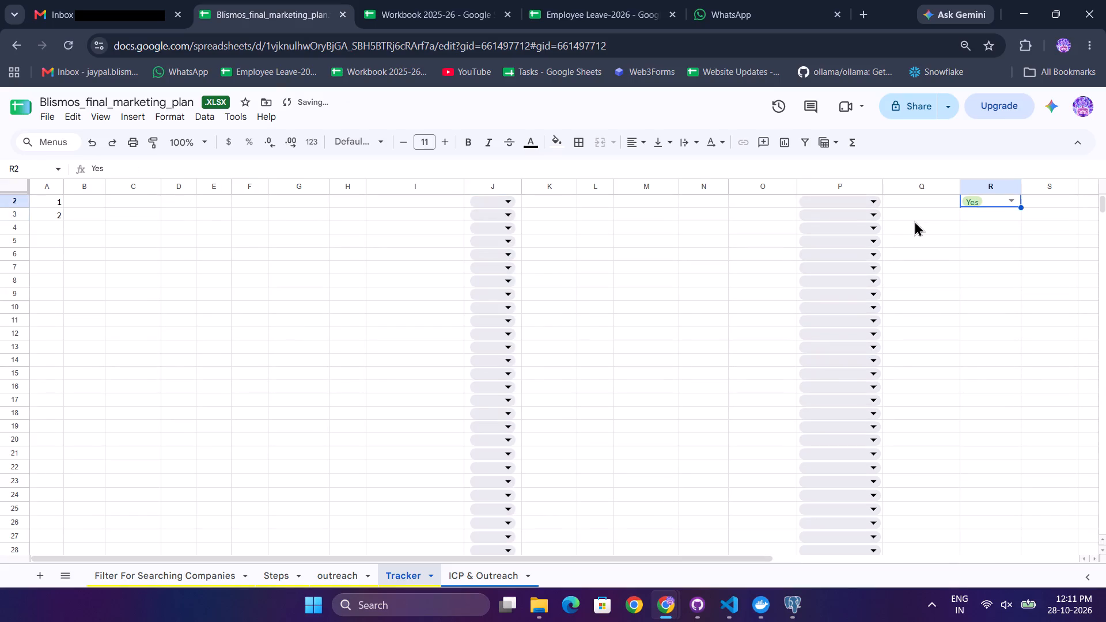
scroll(914, 221, "up", 4)
left_click(1012, 218)
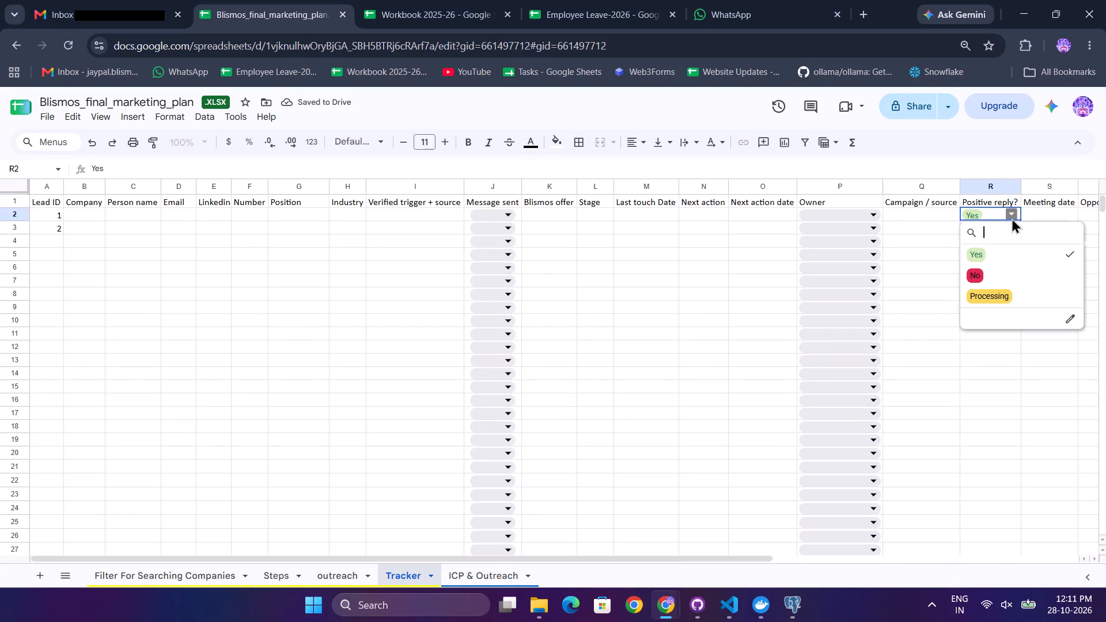
left_click(1076, 251)
left_click(1033, 360)
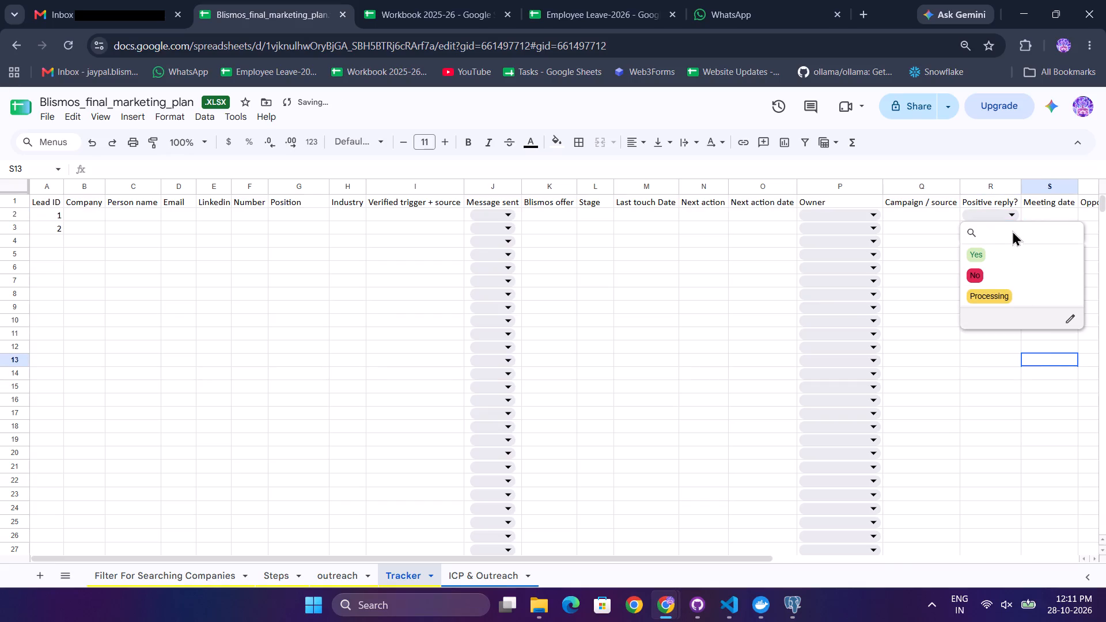
Copy the Positive reply? dropdown from R2 into R3:R1000, and save the spreadsheet.
left_click(1032, 214)
key("Left")
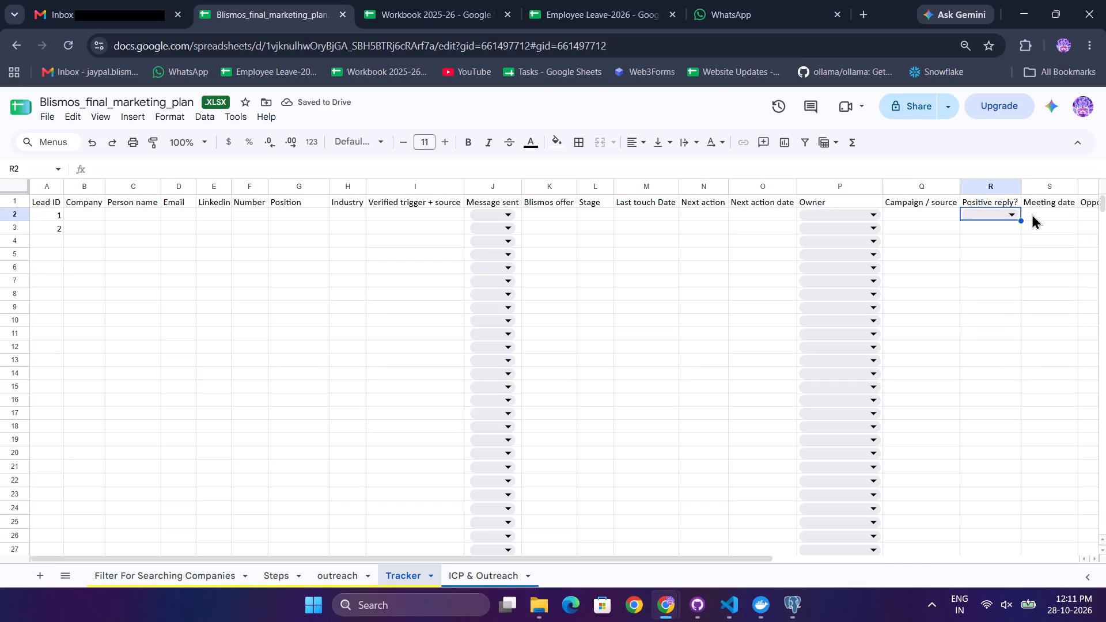
key("ctrl+c")
key("Down")
key("ctrl+shift+Down")
key("ctrl+v")
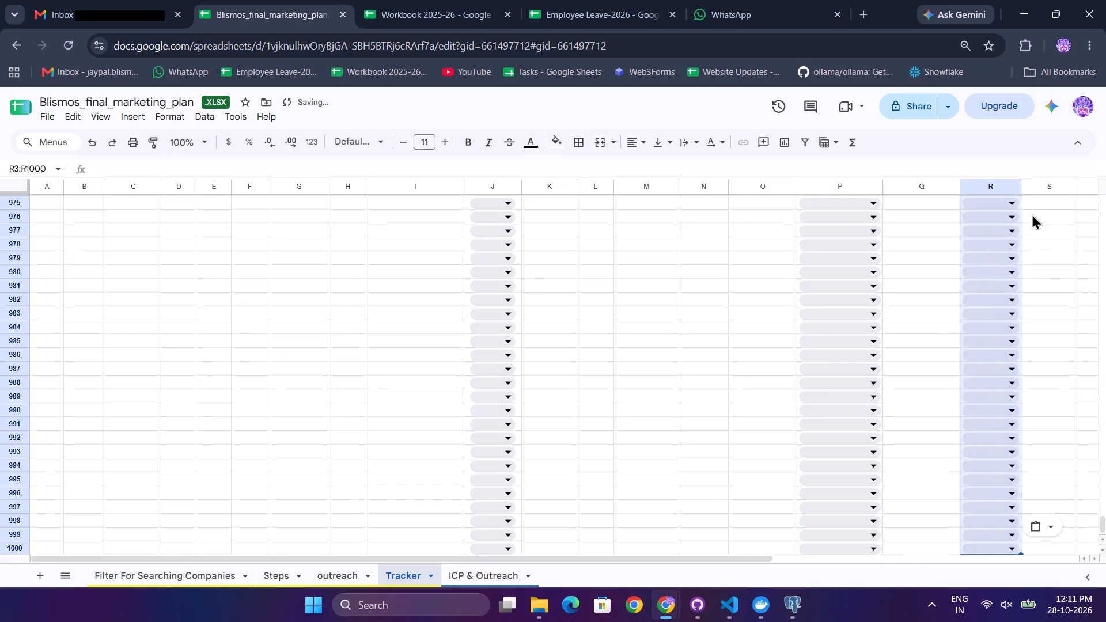
key("Up")
key("ctrl+Up")
key("ctrl+Left")
key("ctrl+Left")
key("ctrl+Left")
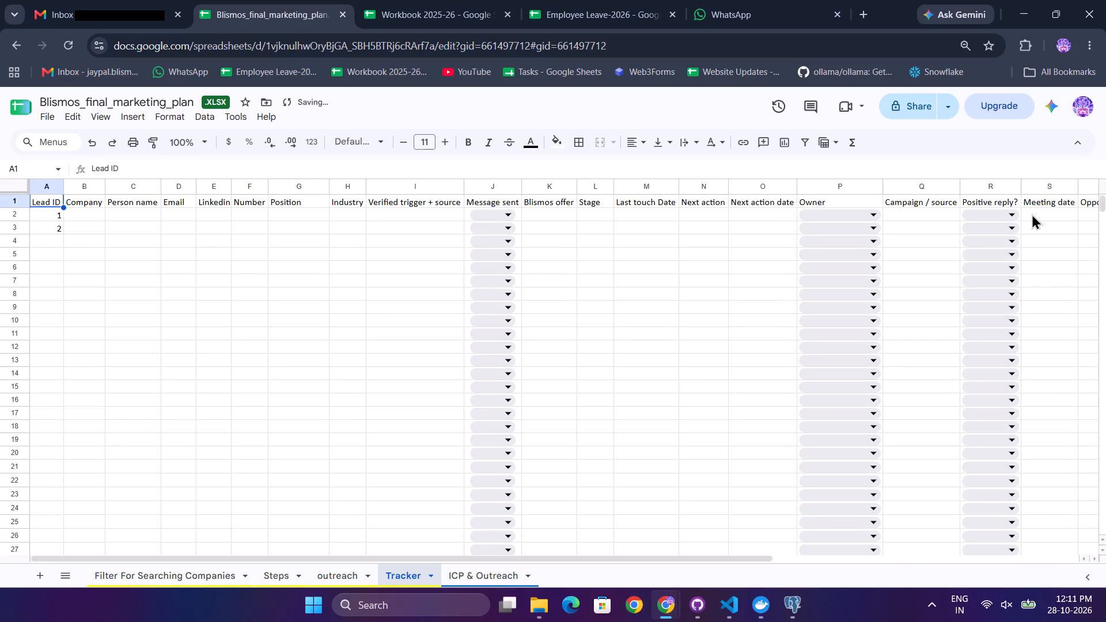
key("ctrl+s")
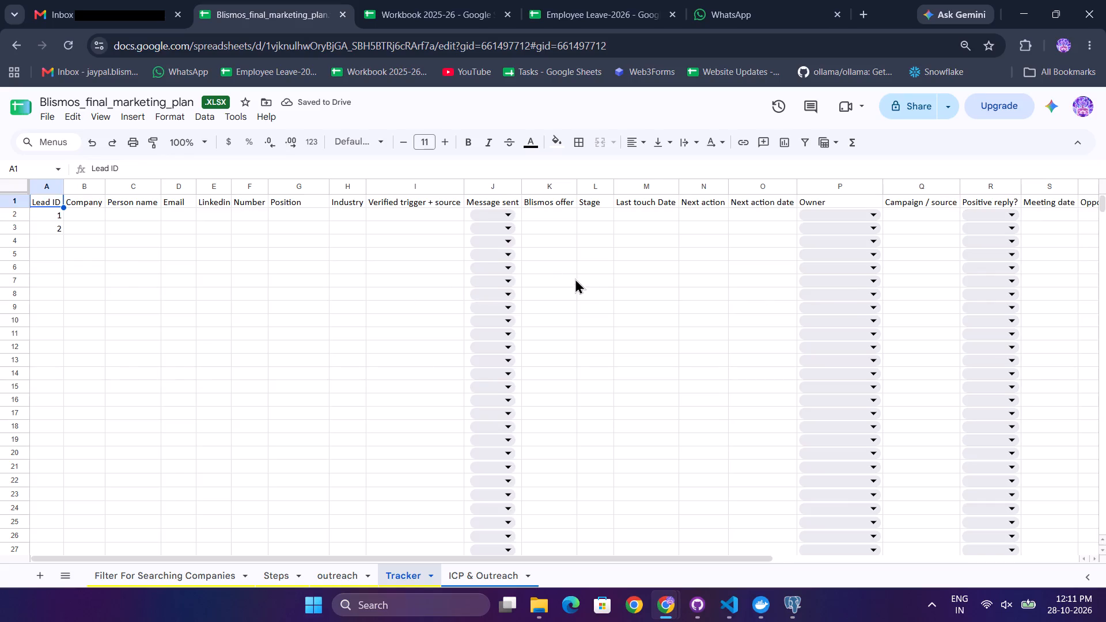
Insert one new column immediately after the Message sent column.
scroll(591, 284, "up", 1)
scroll(591, 284, "right", 4)
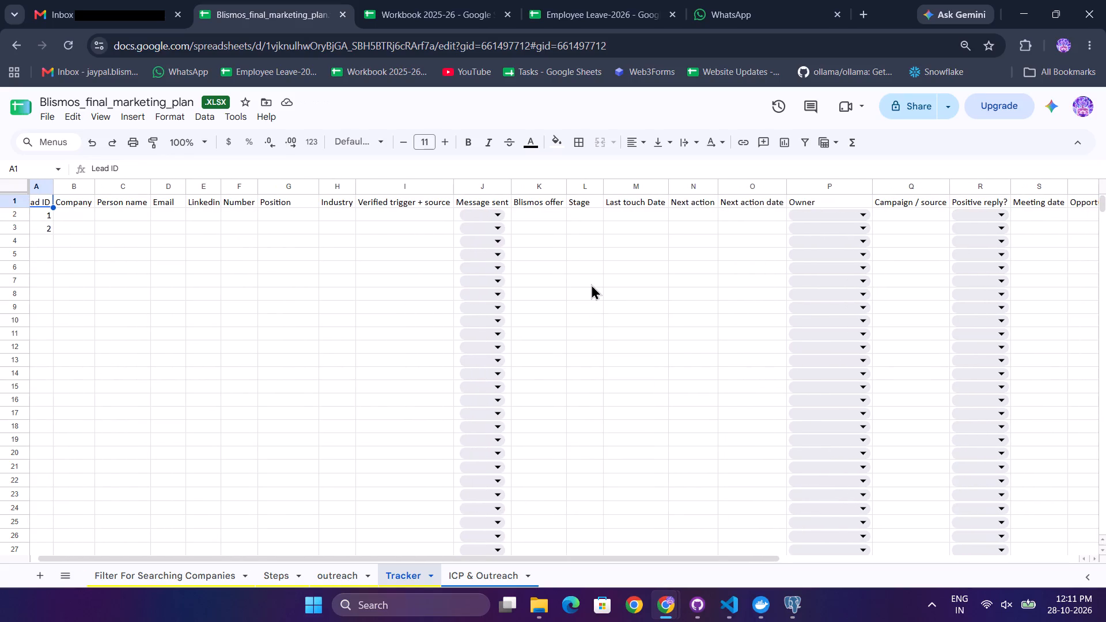
double_click(508, 182)
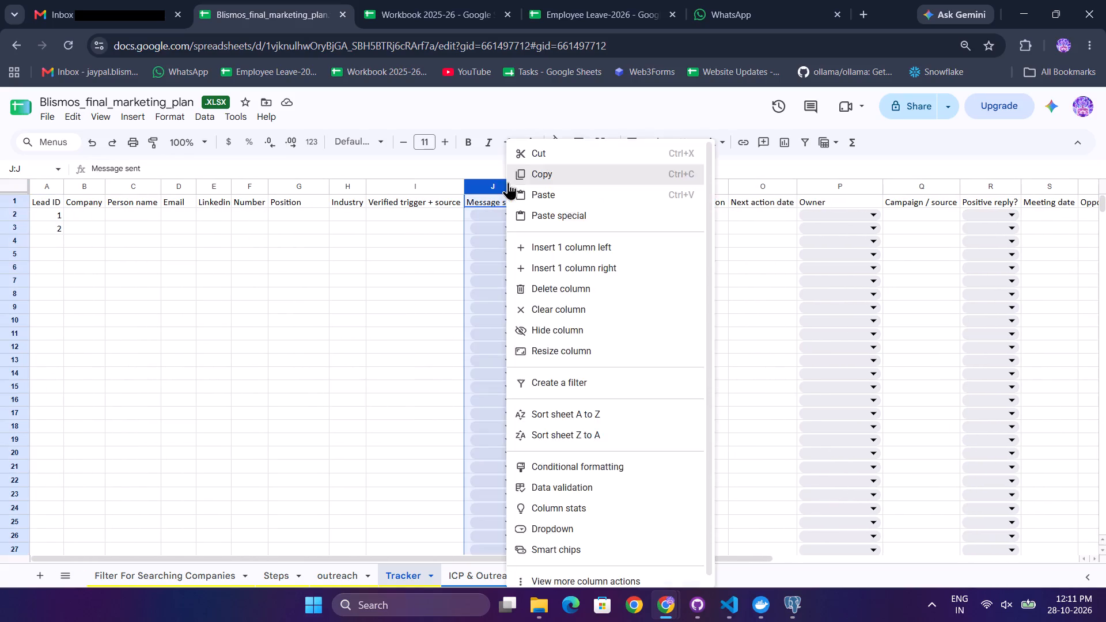
right_click(497, 186)
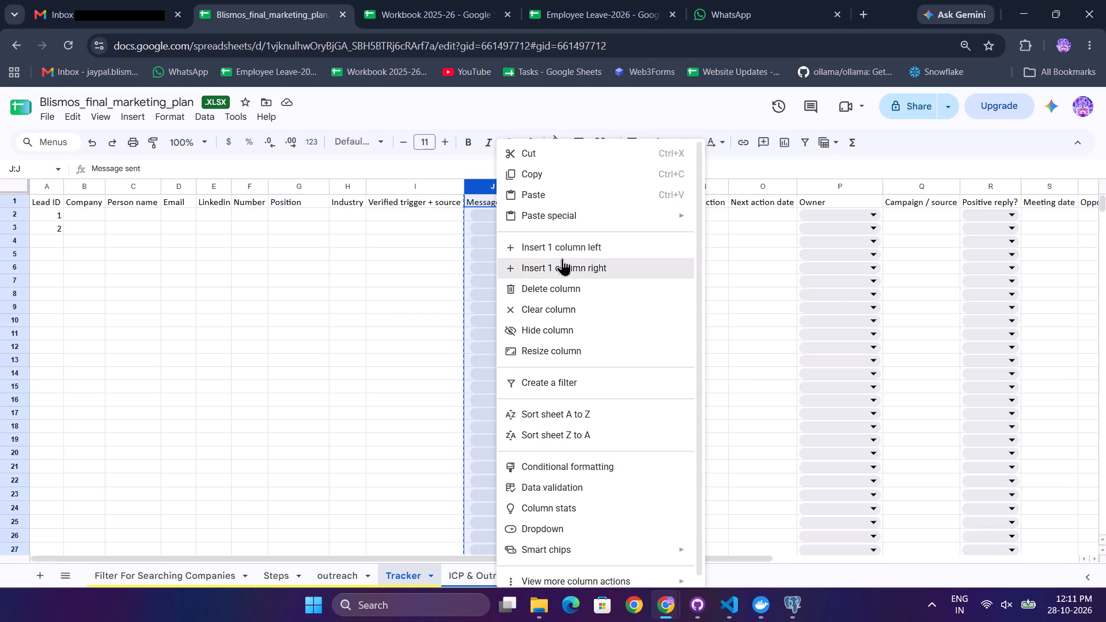
left_click(585, 263)
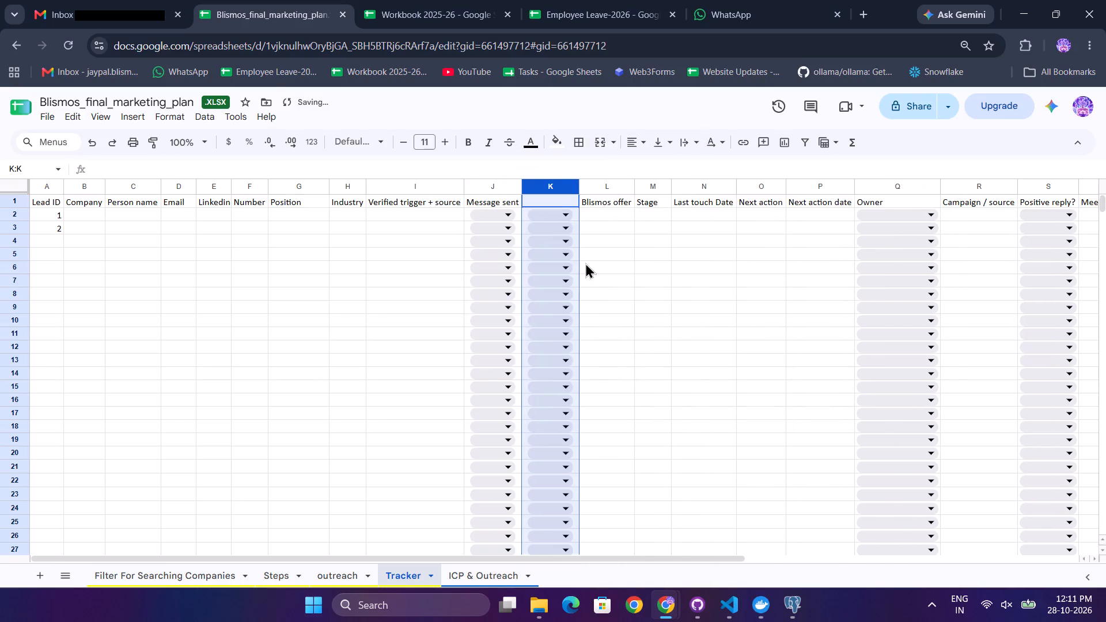
Enter the header "Where connection send" in K1 and fit the width of column K to it.
left_click(556, 200)
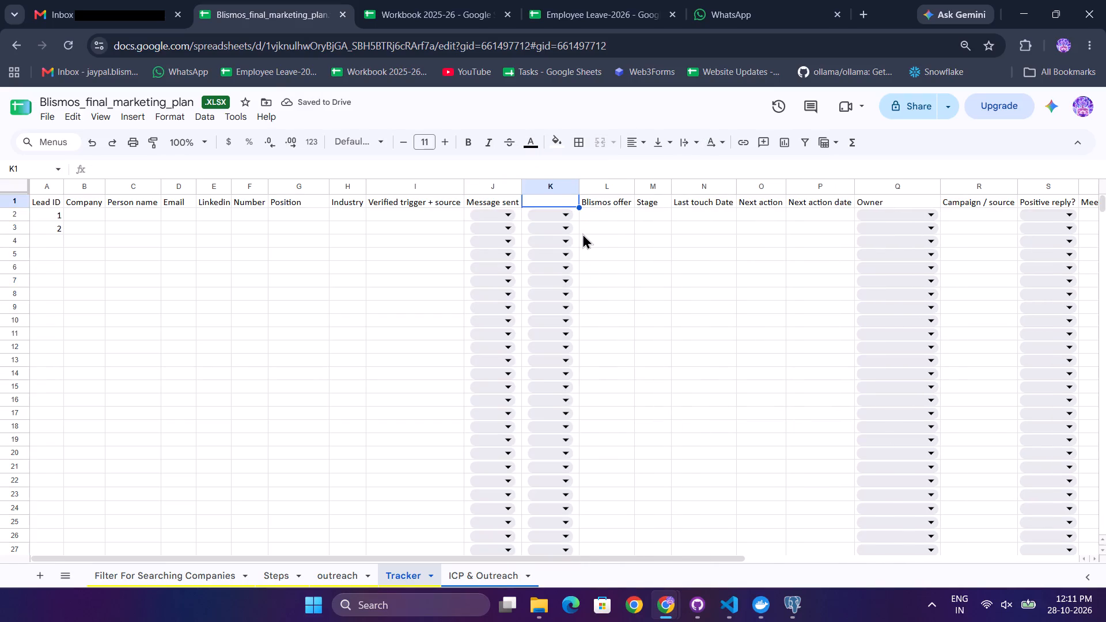
type("Where connect")
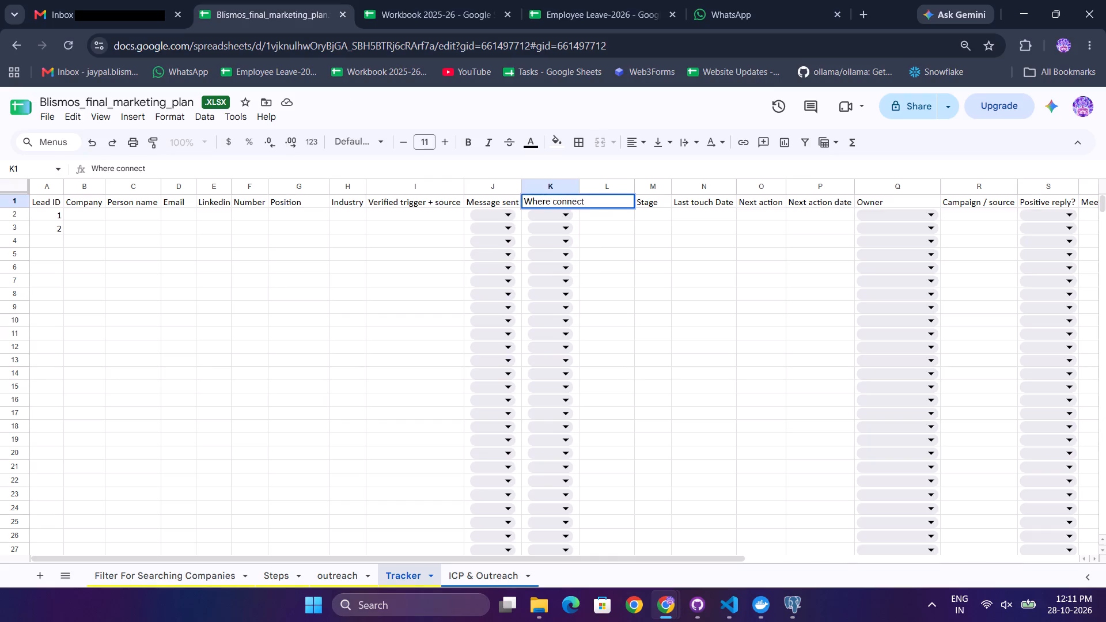
type("ion send")
key("Return")
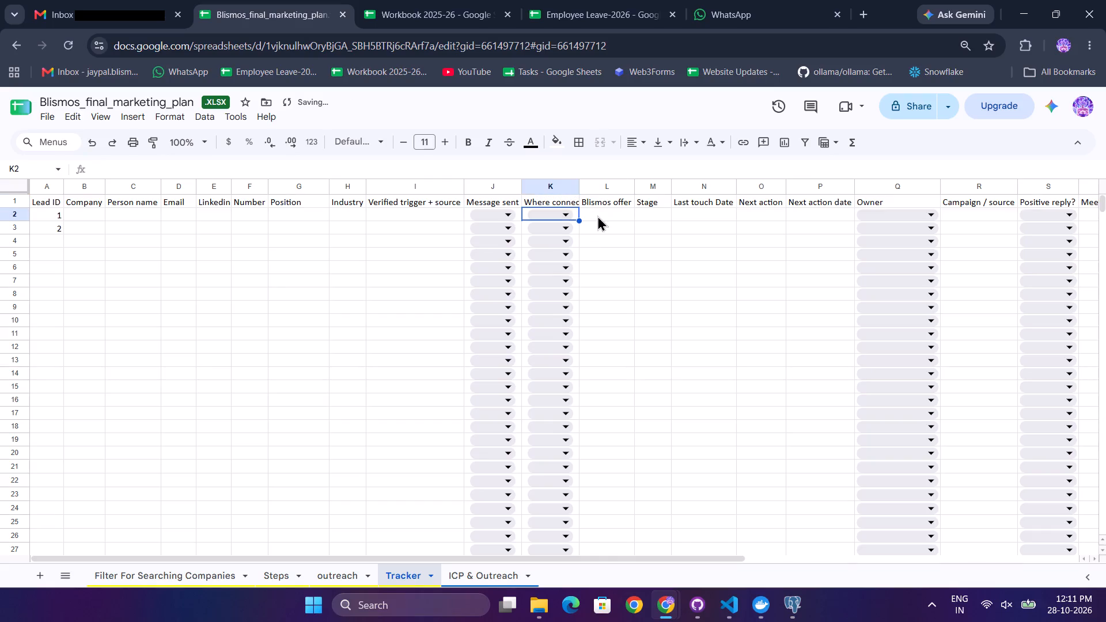
double_click(580, 189)
Change the K2 dropdown options to Linkedin connection, Mail and Call, and apply the change to all matching dropdowns.
left_click(607, 214)
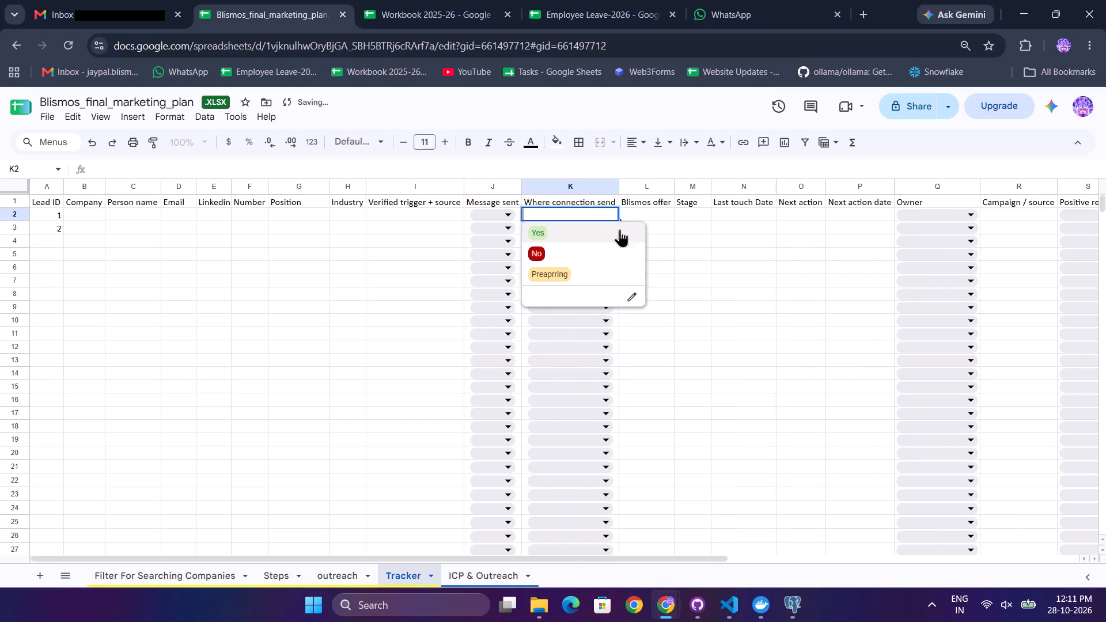
left_click(639, 290)
double_click(976, 301)
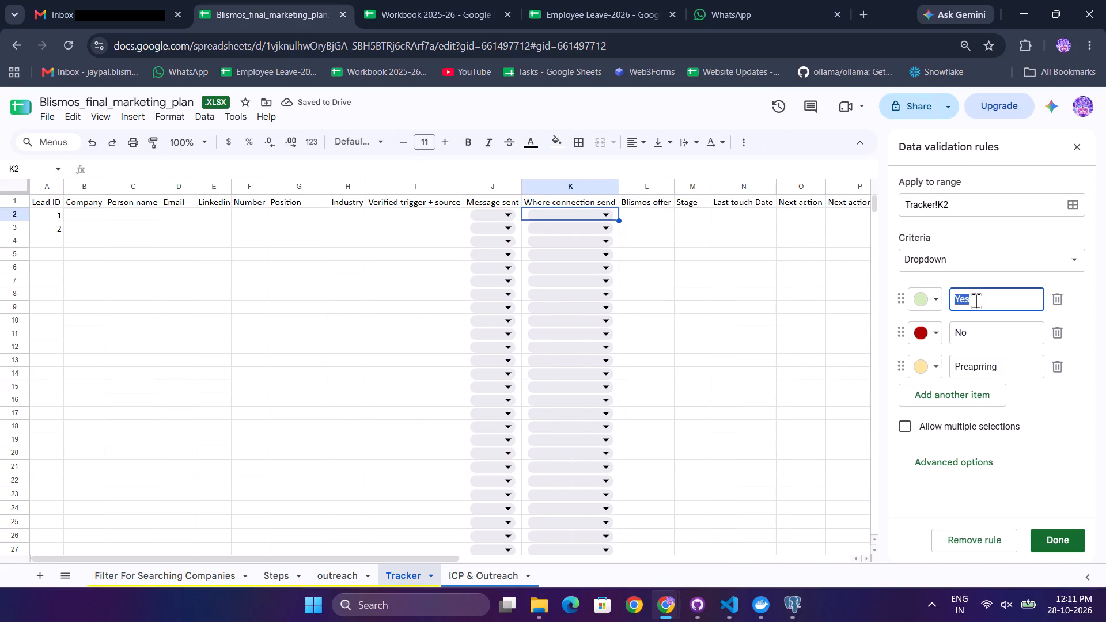
type("Linkedin")
key("space")
type("connection")
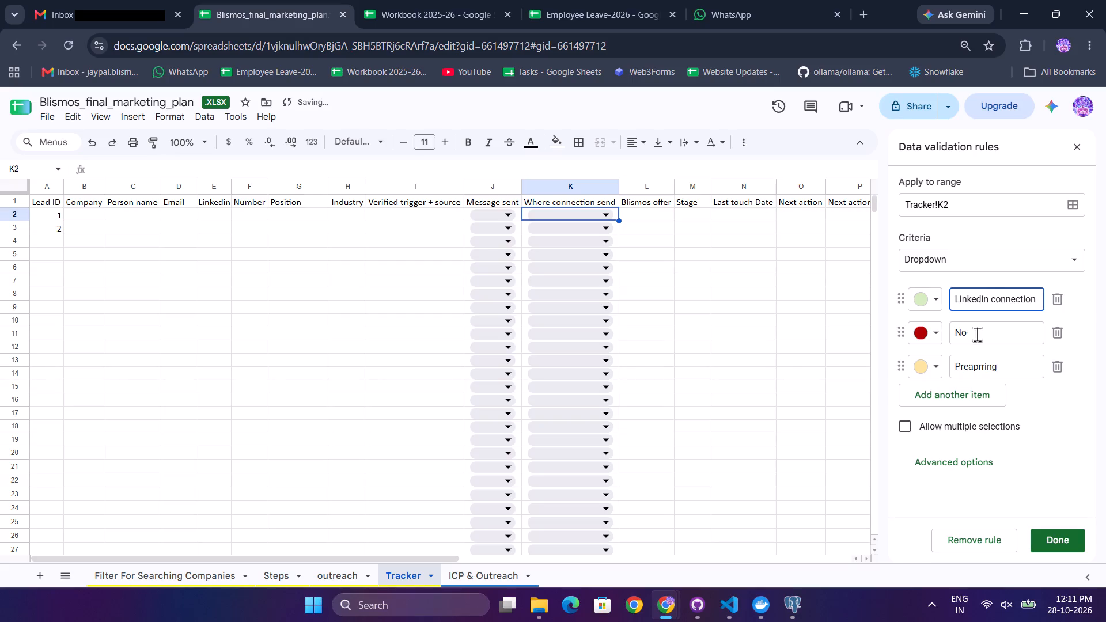
left_click(980, 337)
key("ctrl+a")
type("Mail")
key("Tab")
key("Tab")
key("Tab")
key("Tab")
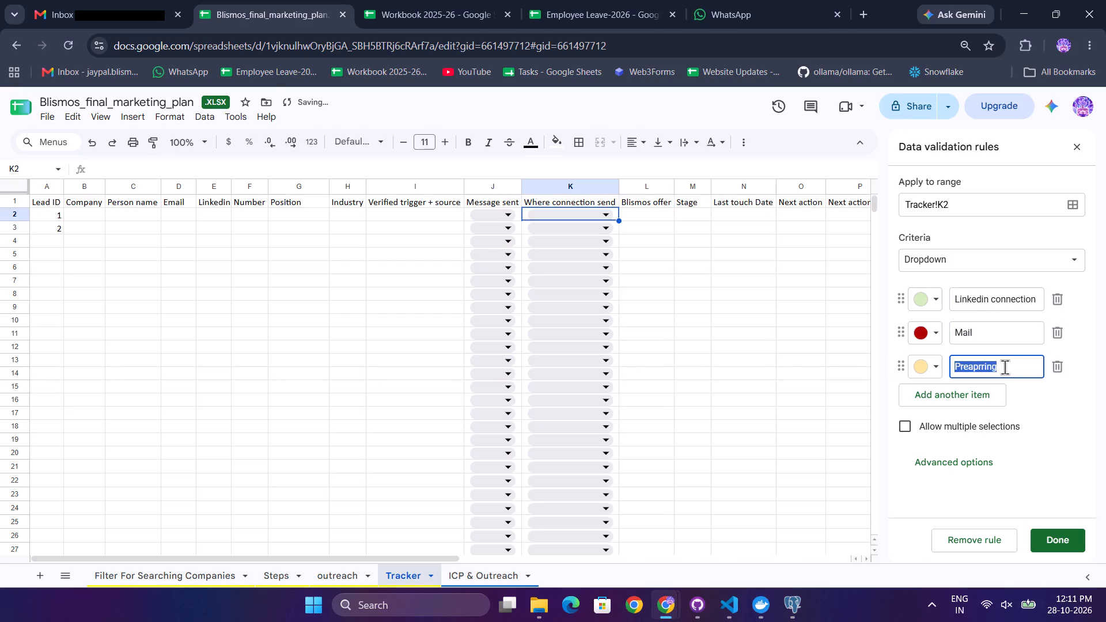
type("Call")
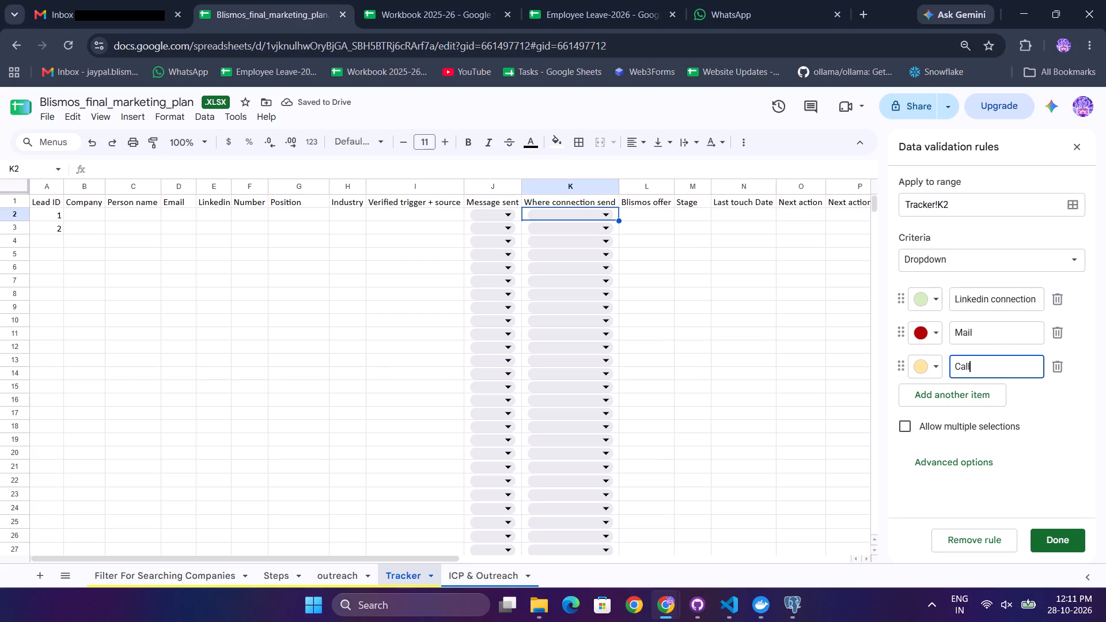
left_click(1063, 541)
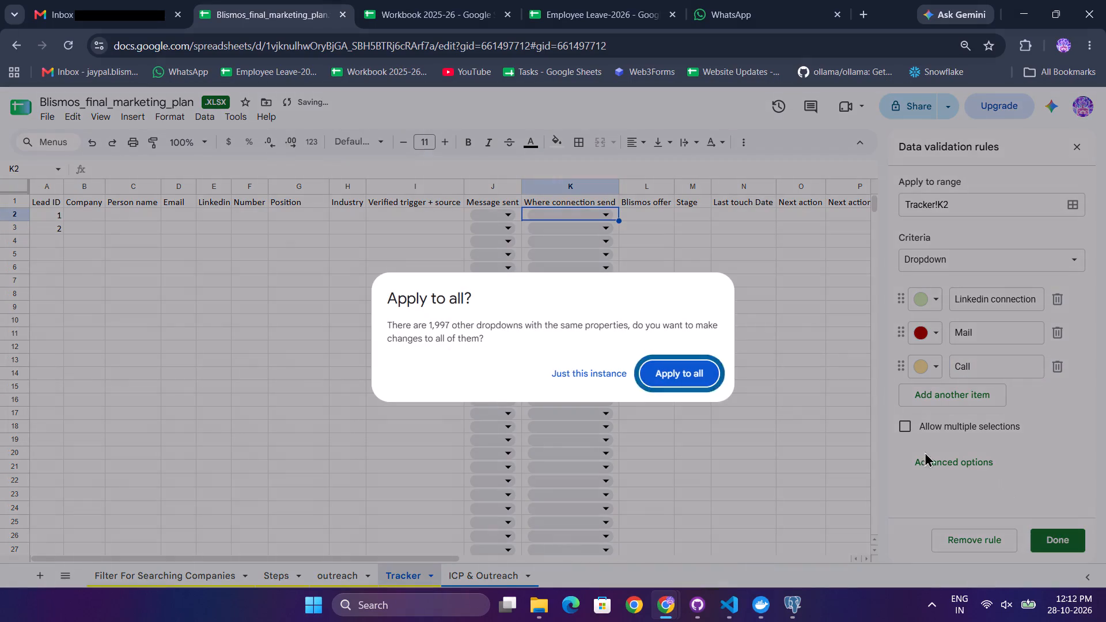
left_click(674, 376)
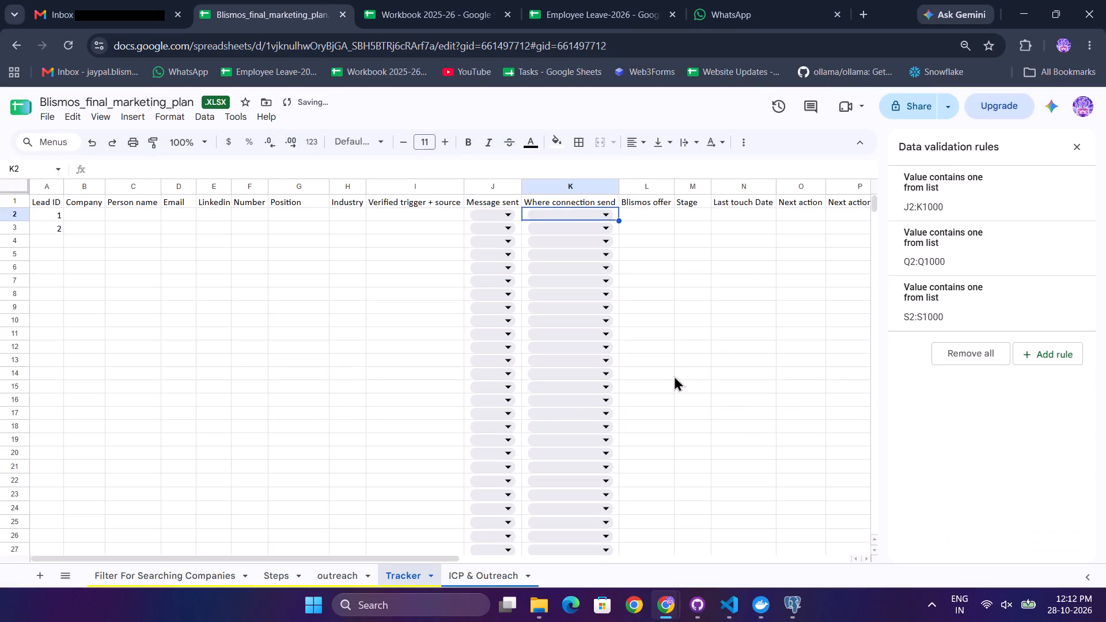
Check which options the Message sent dropdown in J2 offers.
scroll(692, 325, "up", 2)
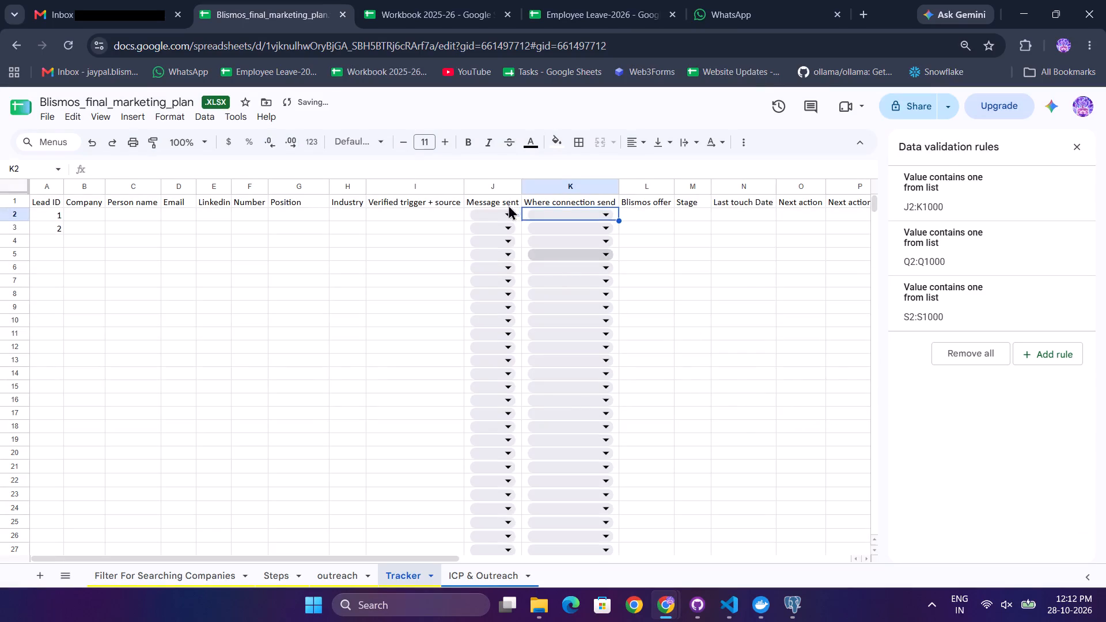
left_click(510, 217)
left_click(666, 248)
left_click(508, 215)
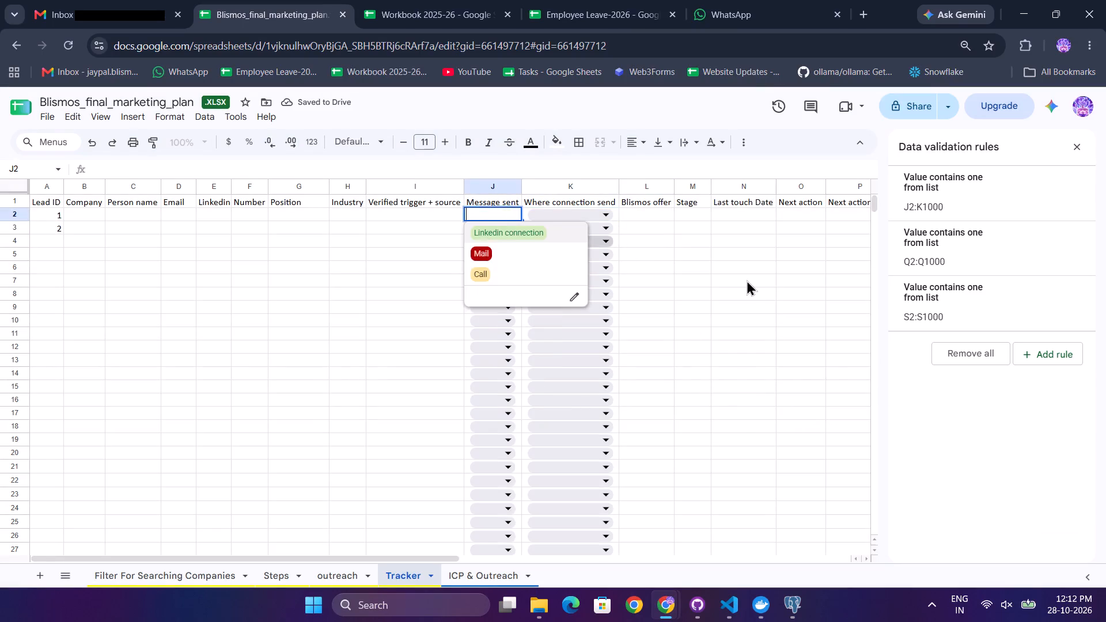
double_click(747, 280)
Close the data validation rules and undo applying the new options to all matching dropdowns.
key("ctrl+z")
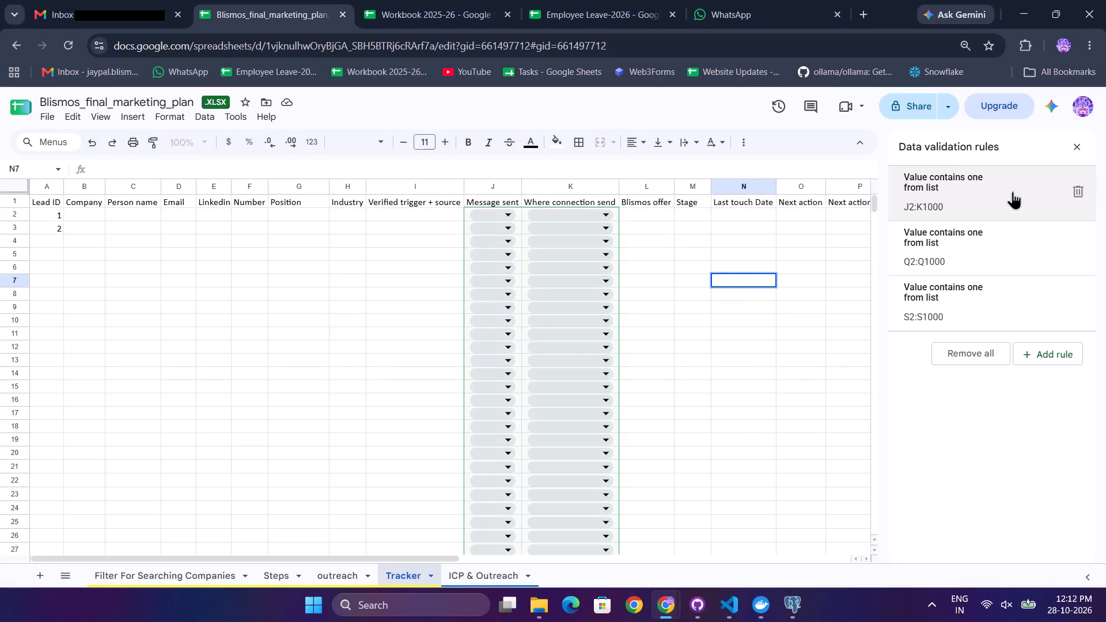
left_click(1084, 143)
left_click(518, 215)
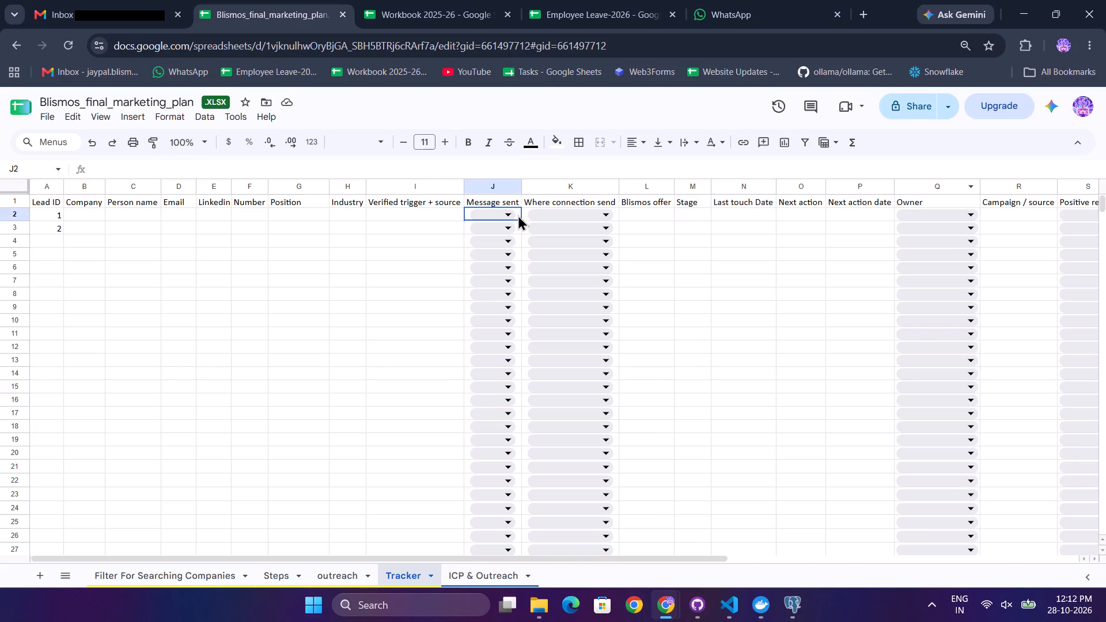
double_click(507, 215)
left_click(683, 245)
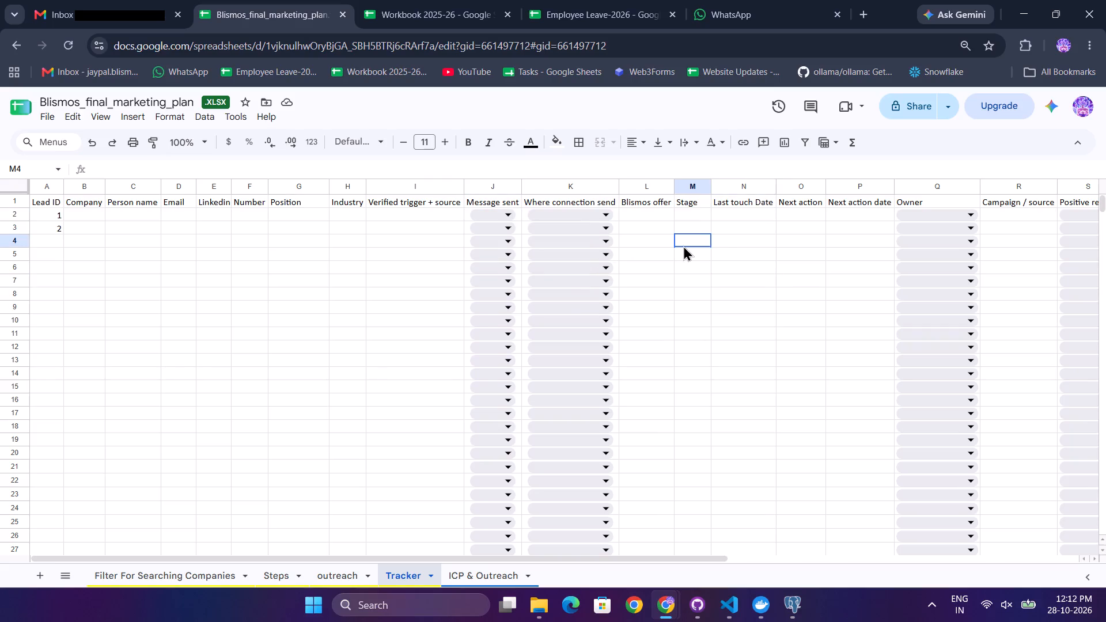
key("ctrl+z")
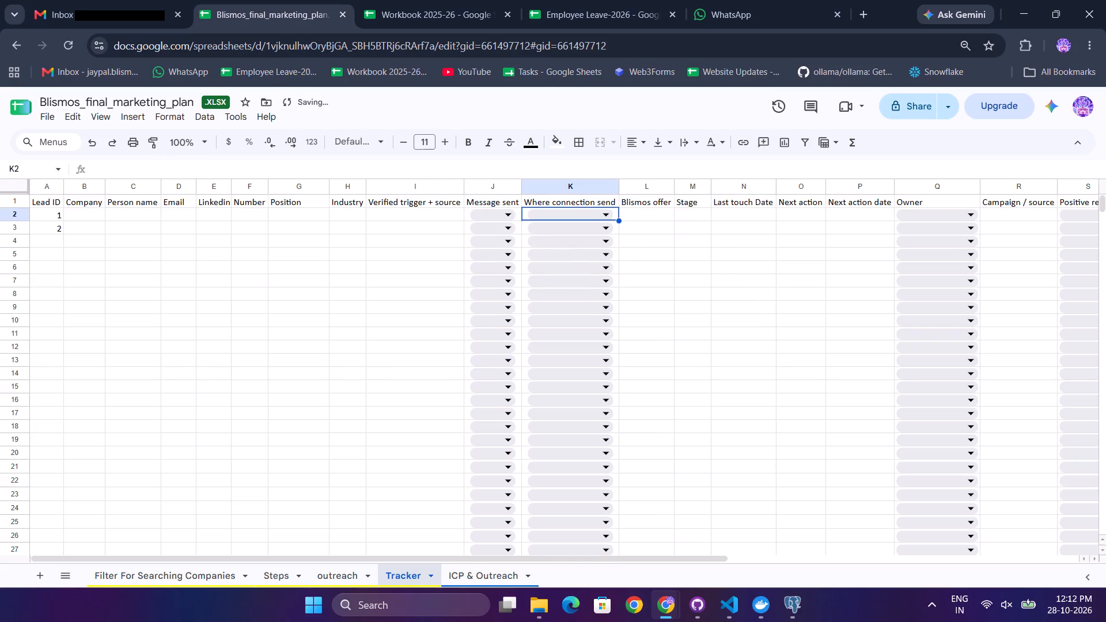
Check the options offered by the Message sent dropdown in J2 and the Where connection send dropdown in K2.
left_click(514, 210)
double_click(512, 217)
double_click(691, 267)
left_click(603, 215)
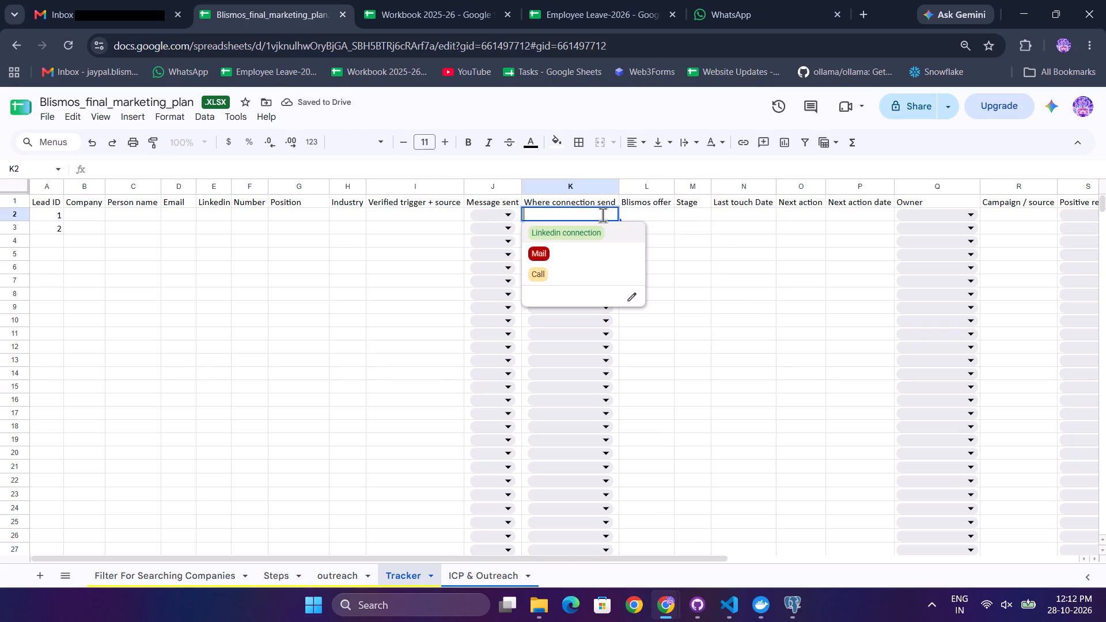
Compare the options offered by the Where connection send dropdowns in K2 and K3.
left_click(692, 283)
left_click(606, 230)
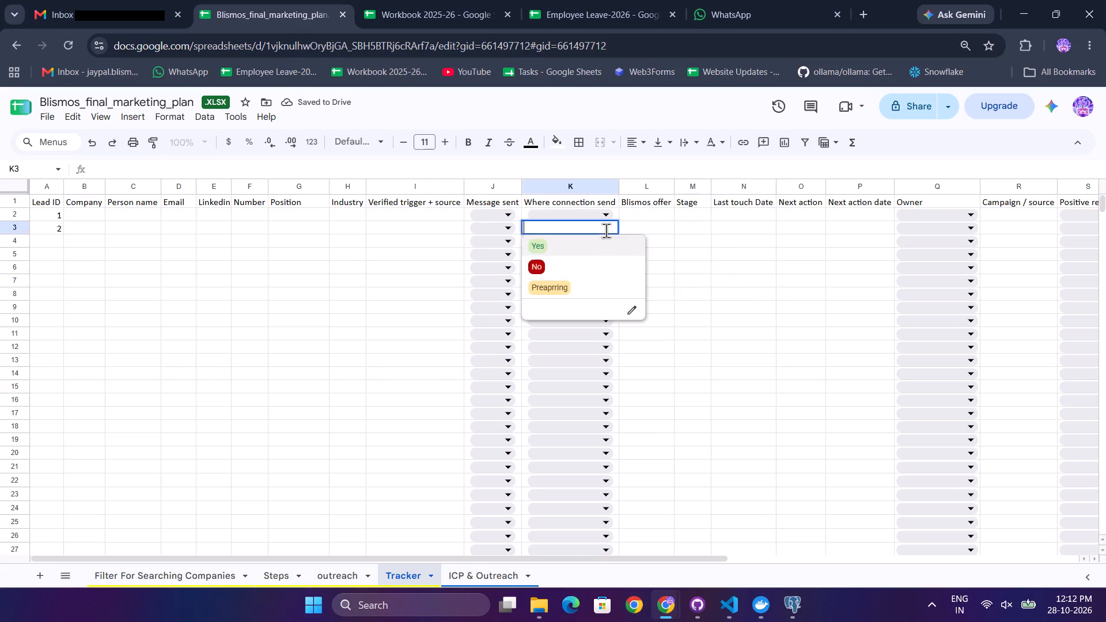
left_click(692, 272)
left_click(610, 215)
left_click(716, 261)
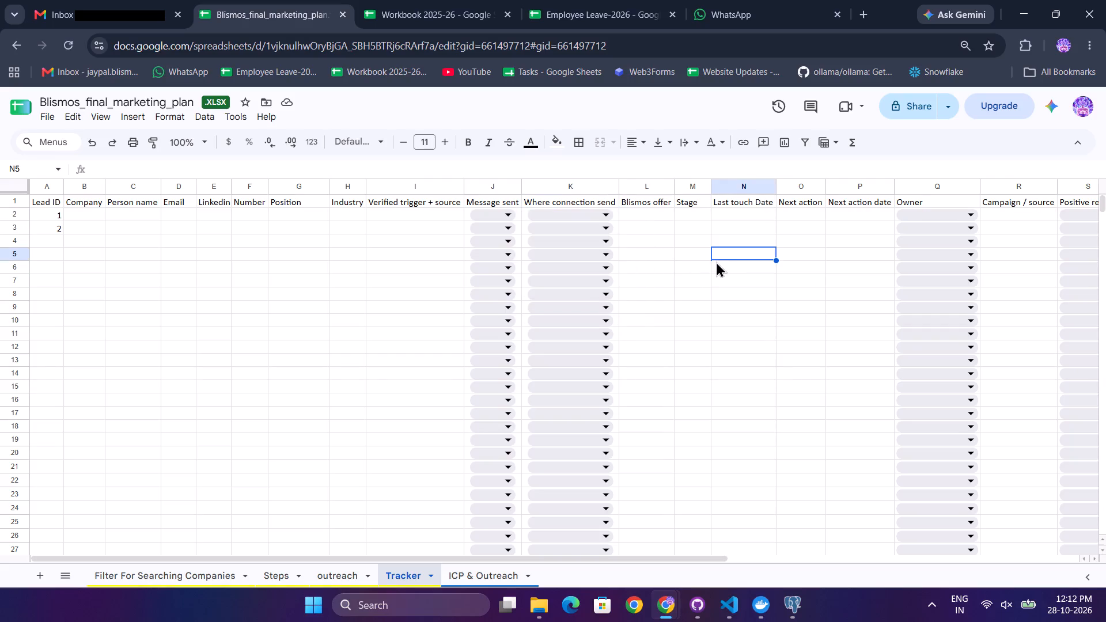
Copy the K2 dropdown and paste it over the remaining Where connection send cells, from K3 down to K1000.
key("Left")
key("Up")
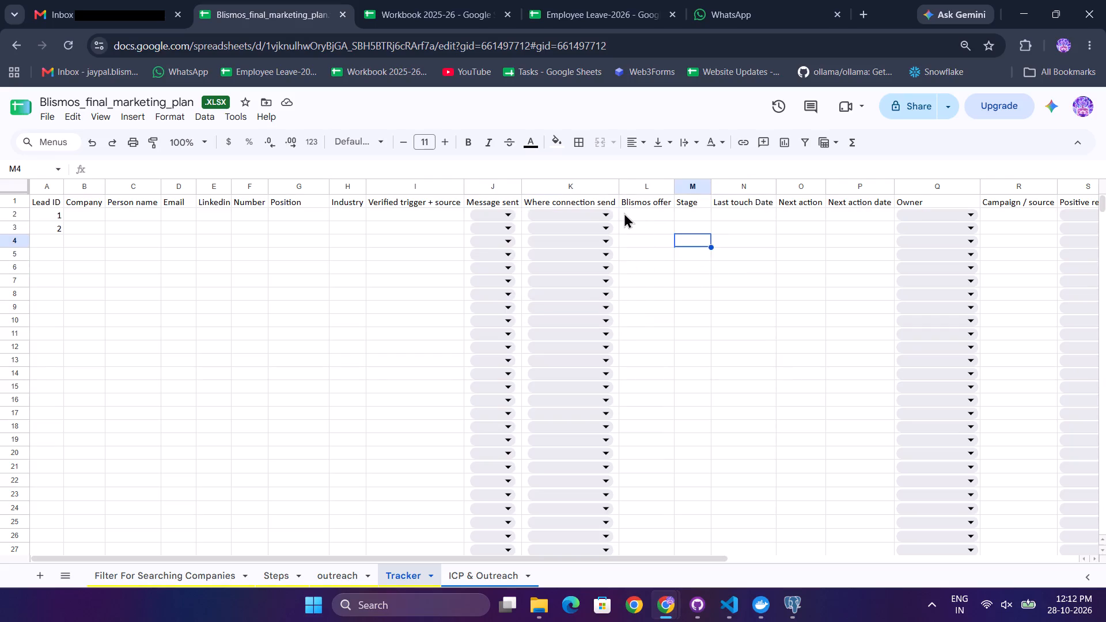
key("Up")
key("Left")
key("Left")
key("Up")
key("ctrl+c")
key("Down")
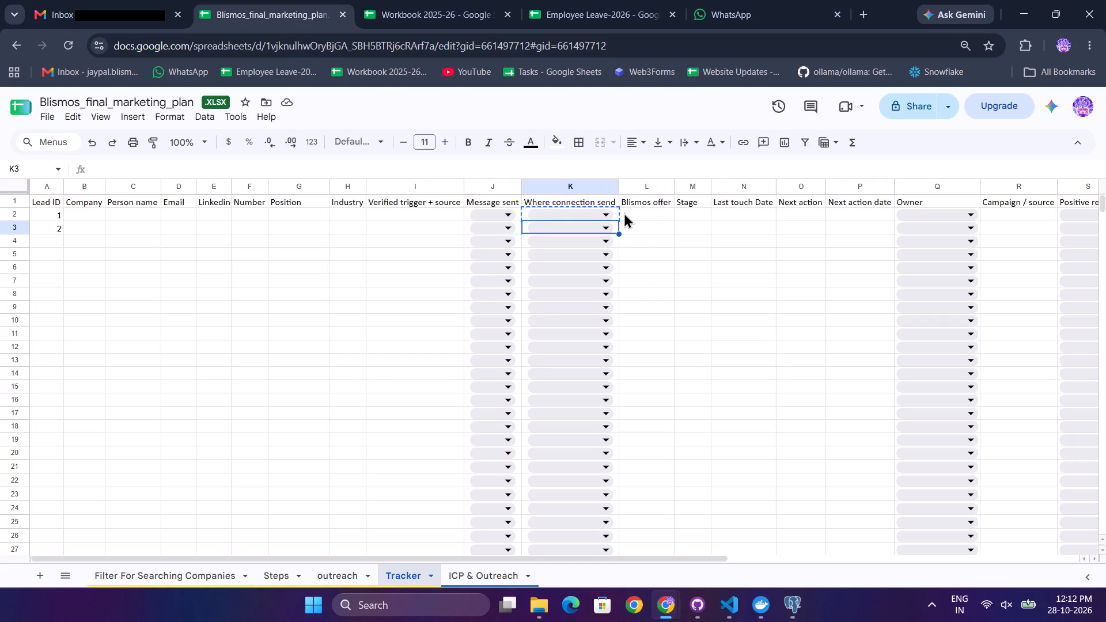
key("ctrl+shift+Down")
key("ctrl+v")
key("Up")
key("Down")
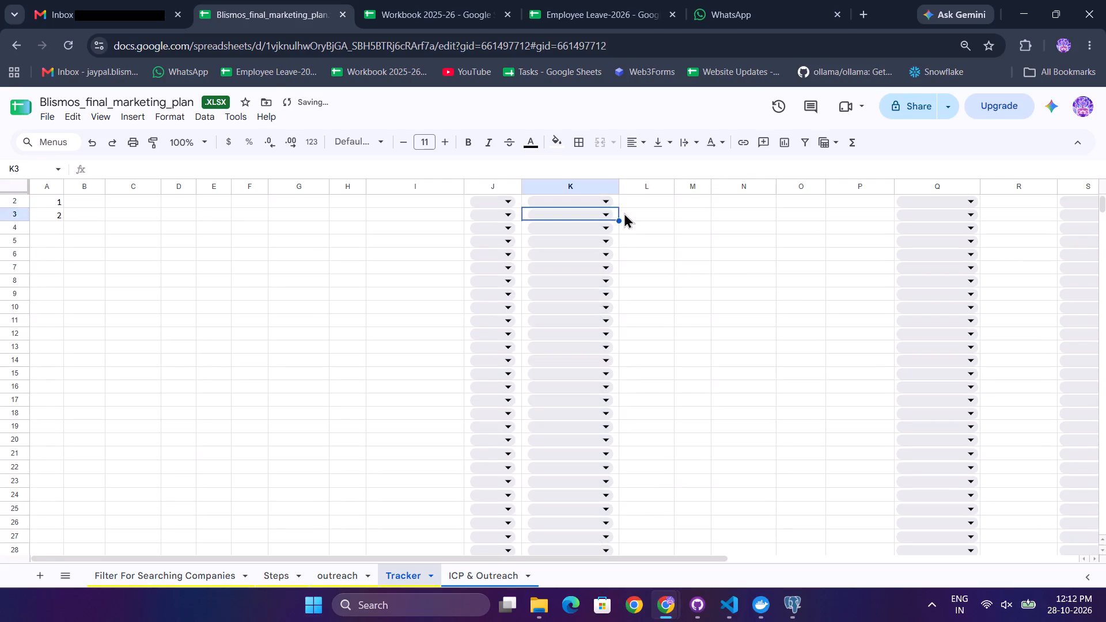
key("Up")
Check the options of the Message sent dropdown in J2 and the Where connection send dropdown in K2.
scroll(624, 213, "up", 8)
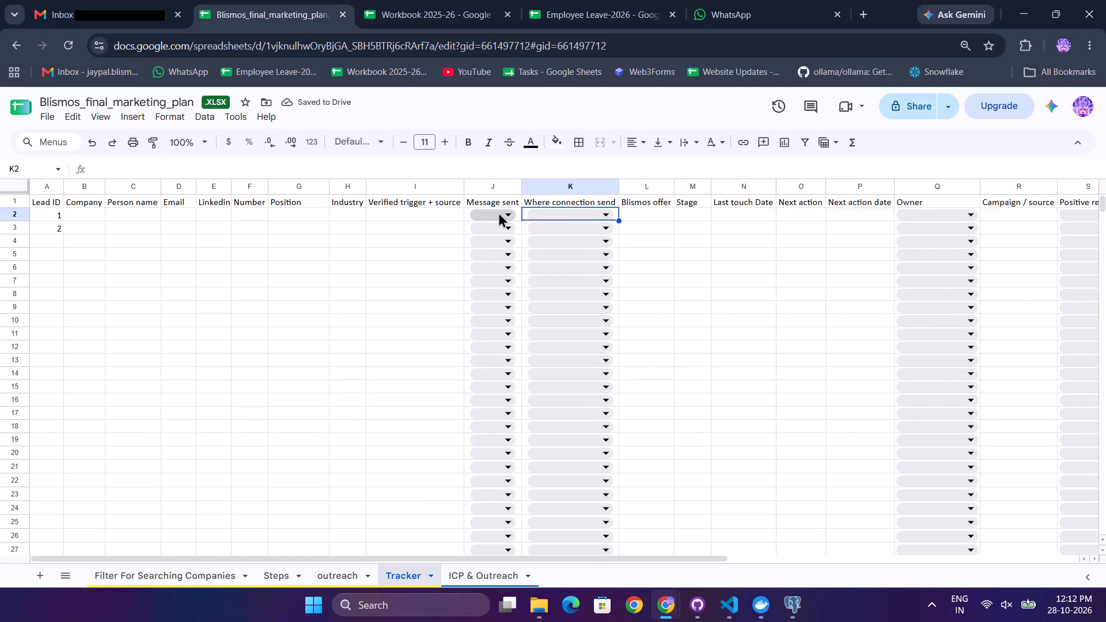
left_click(505, 213)
left_click(707, 258)
left_click(604, 215)
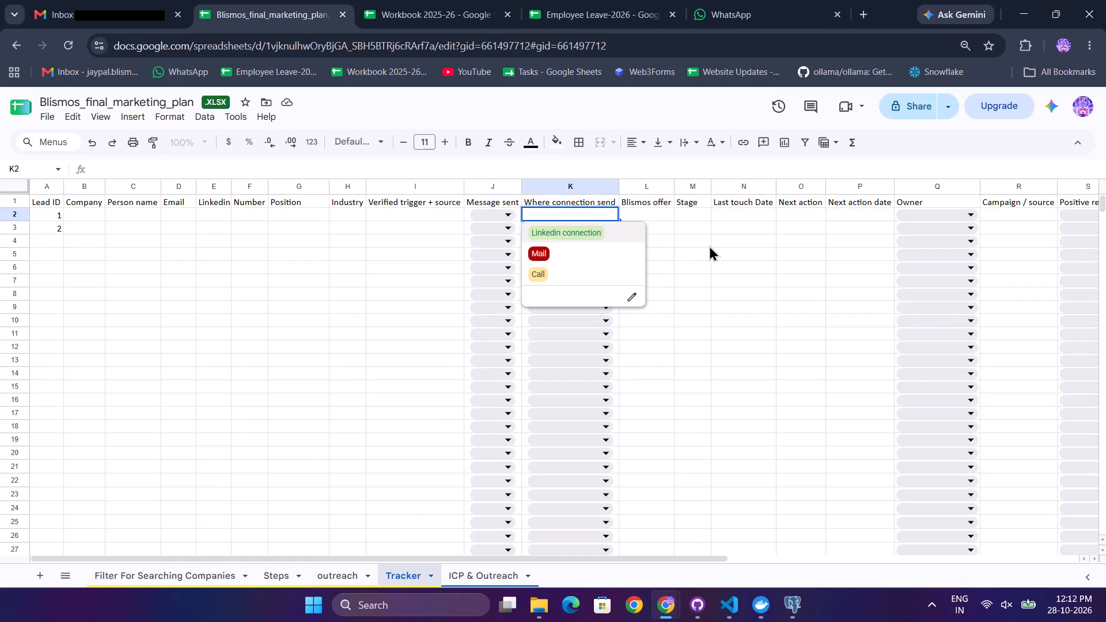
left_click(699, 244)
Turn off multiple selections for the Owner dropdown in Q2 and apply the change to all matching dropdowns.
left_click(972, 218)
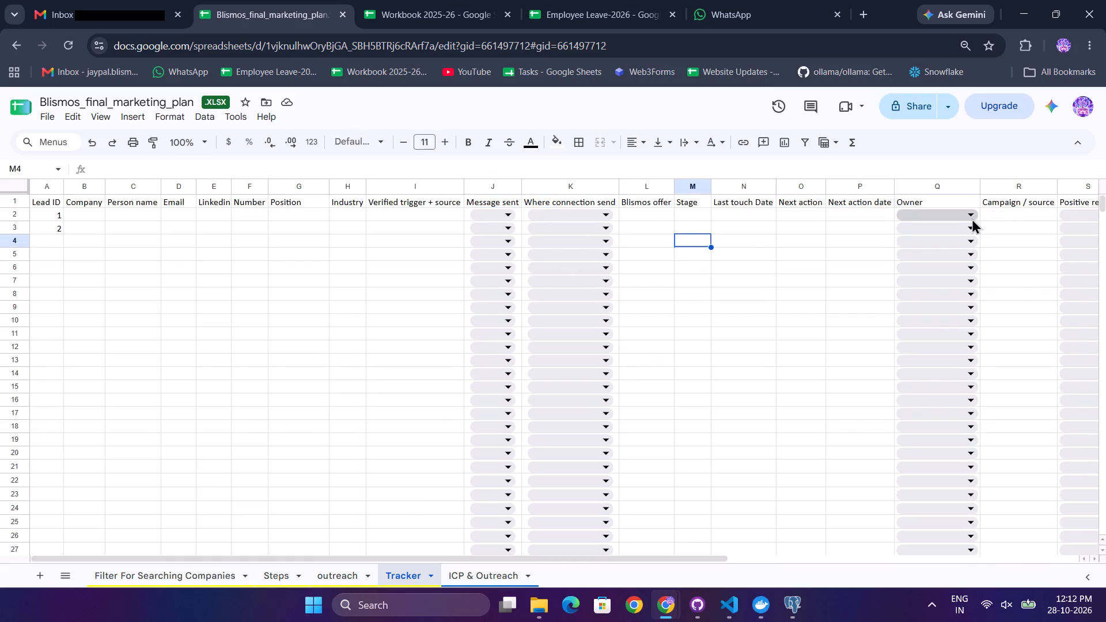
left_click(1030, 229)
scroll(1014, 233, "left", 2)
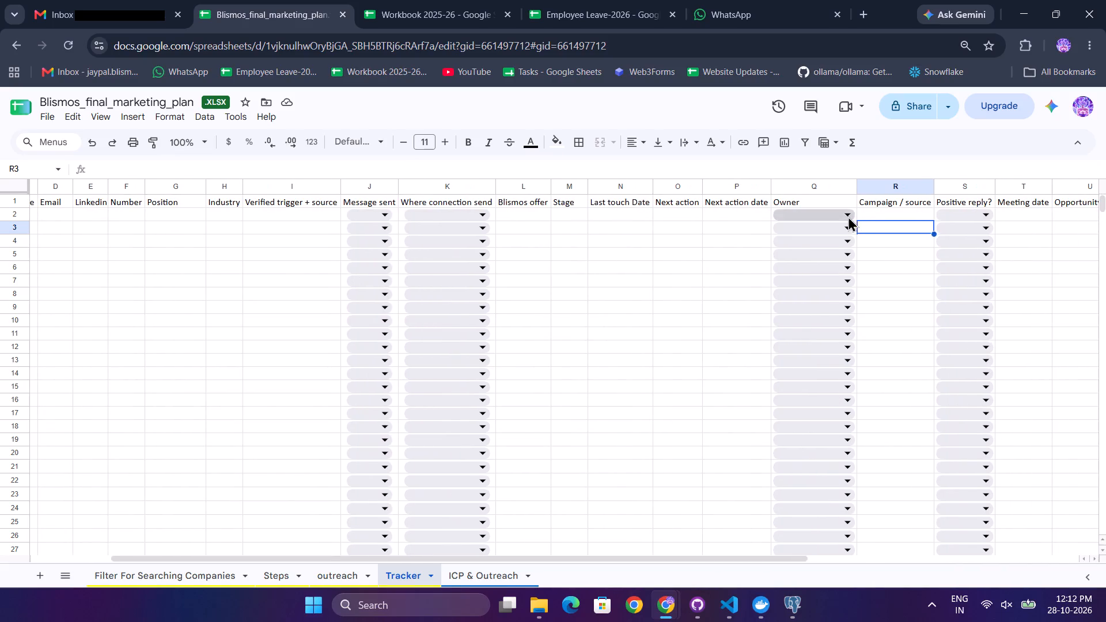
left_click(848, 216)
left_click(885, 299)
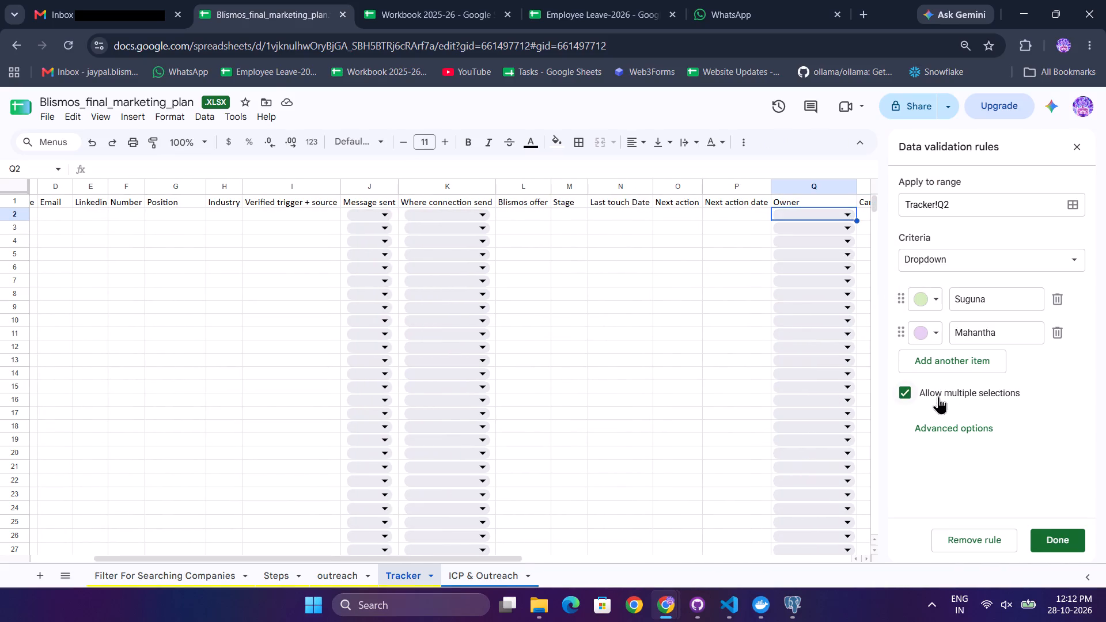
left_click(931, 392)
left_click(1060, 544)
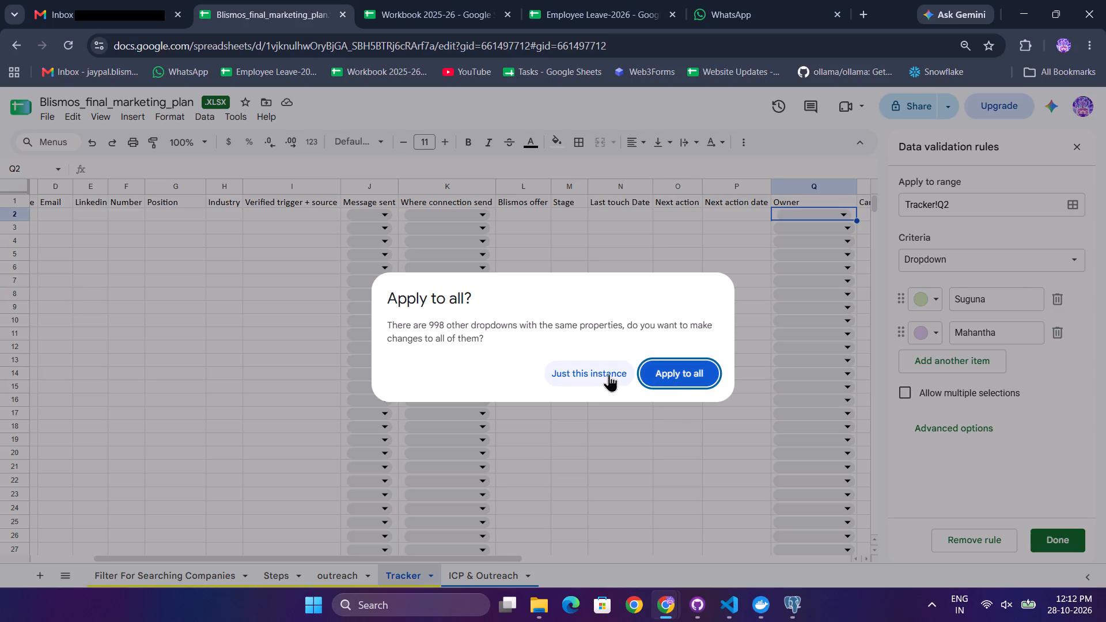
double_click(696, 367)
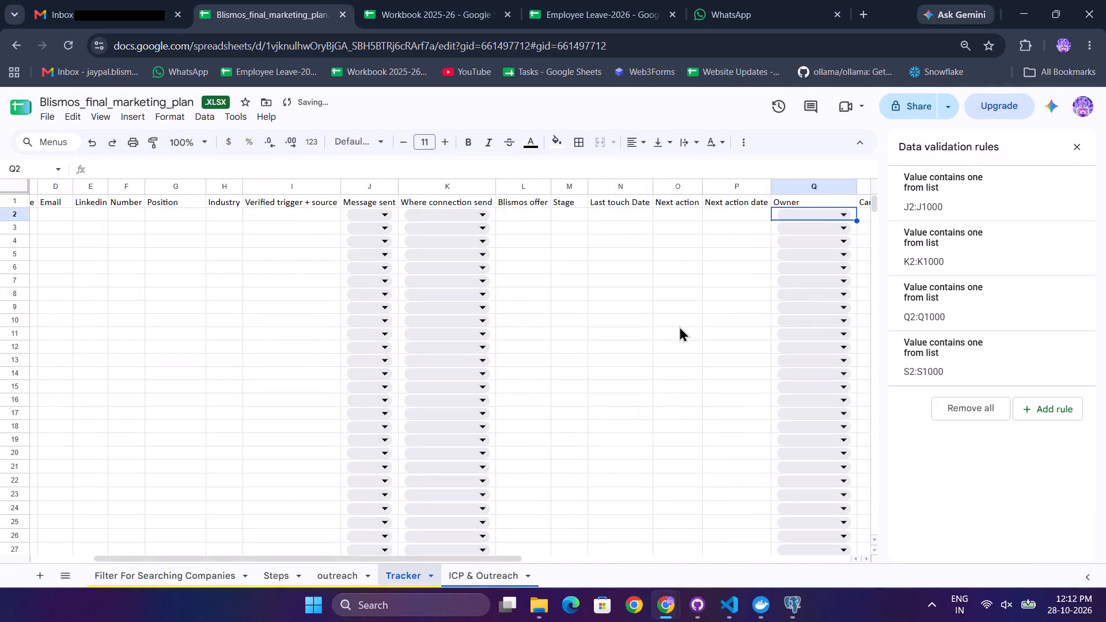
left_click(679, 326)
scroll(895, 227, "left", 1)
left_click(1077, 149)
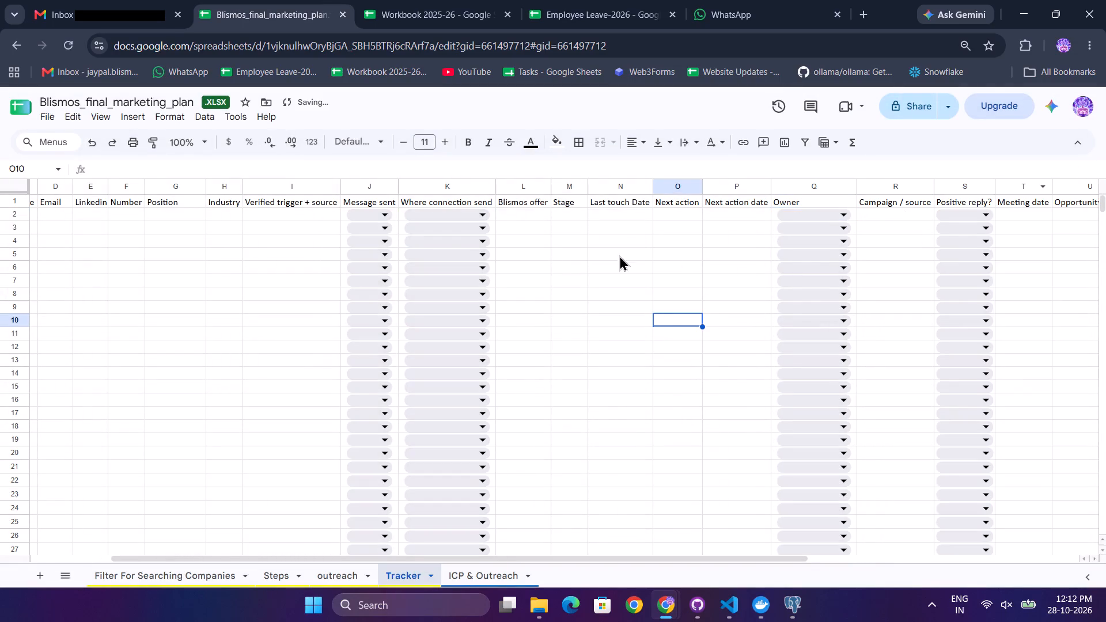
Check the Where connection send dropdown in K2 and the Owner dropdown in Q2, and look over the remaining Tracker columns.
left_click(483, 214)
left_click(579, 230)
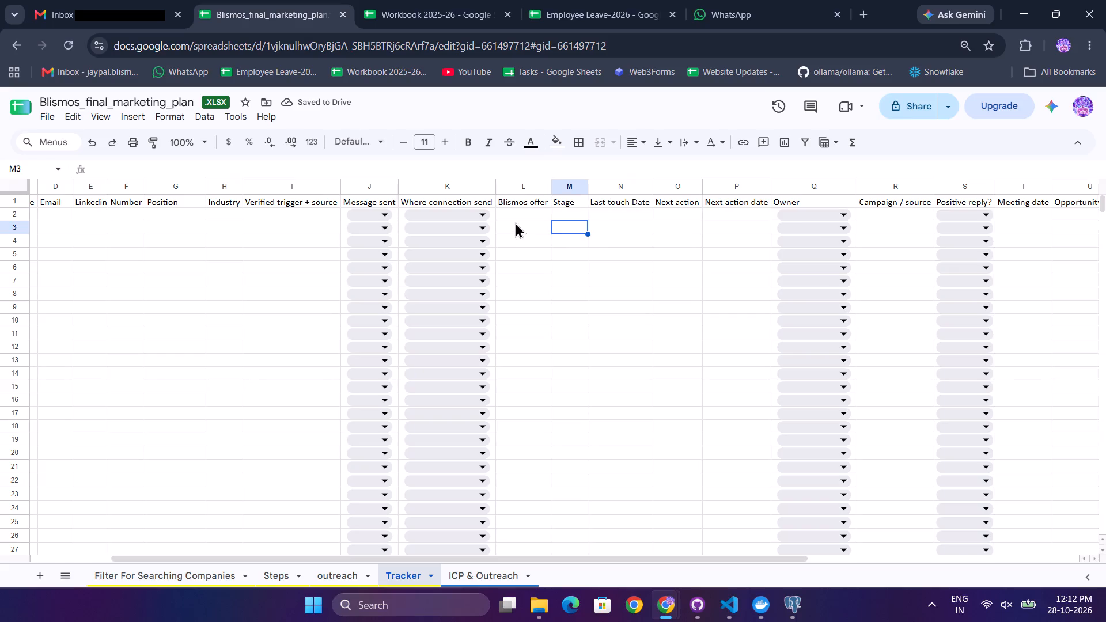
left_click(827, 208)
left_click(841, 213)
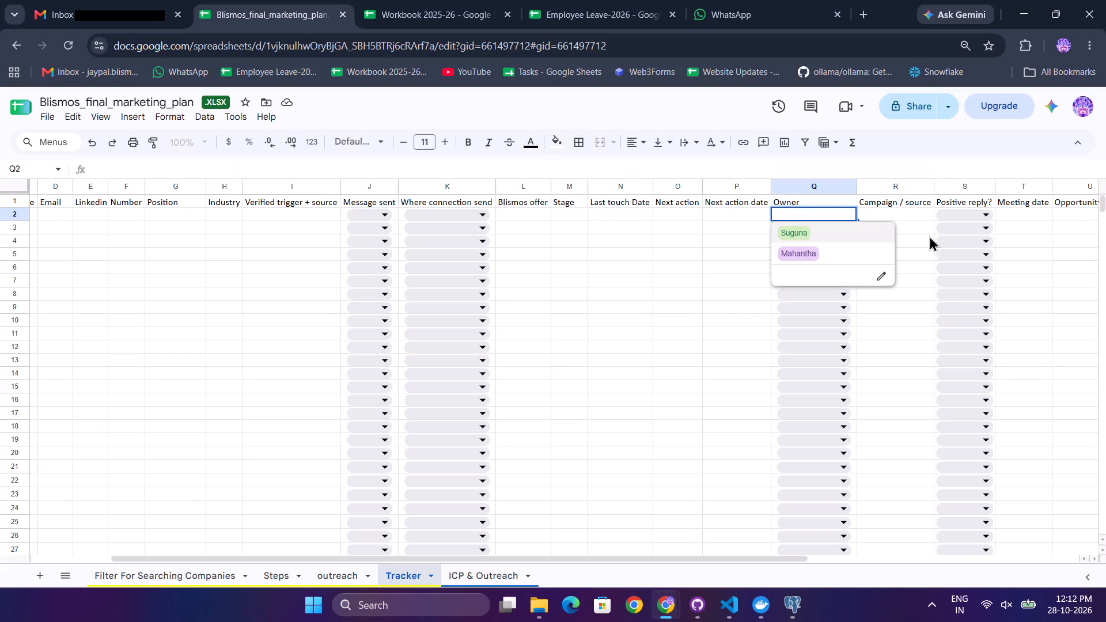
left_click(929, 236)
scroll(1047, 305, "left", 3)
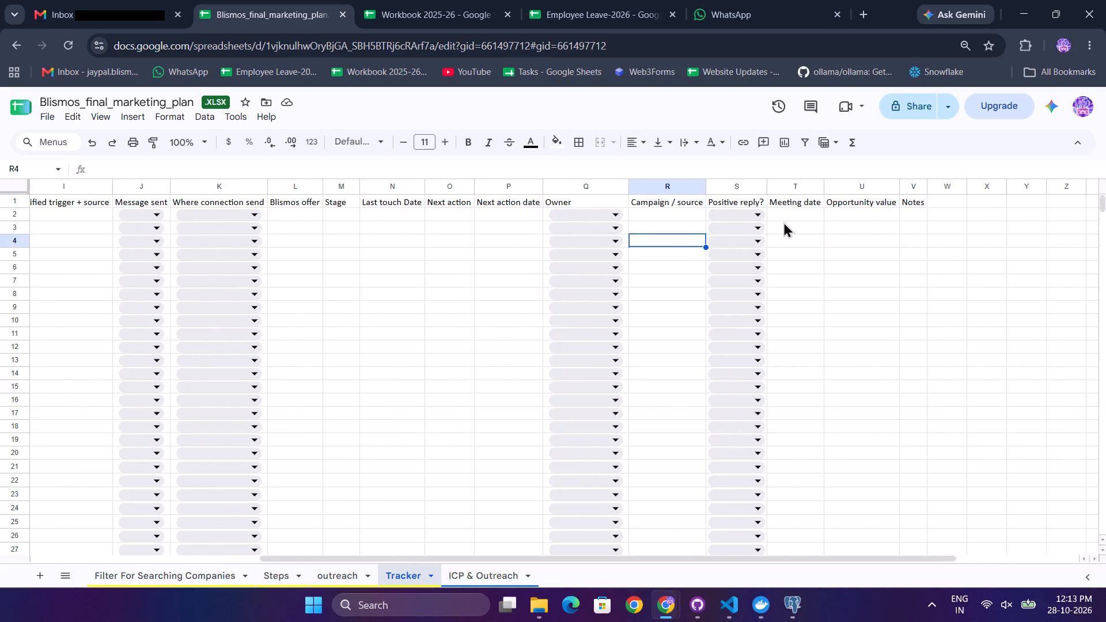
scroll(728, 286, "right", 11)
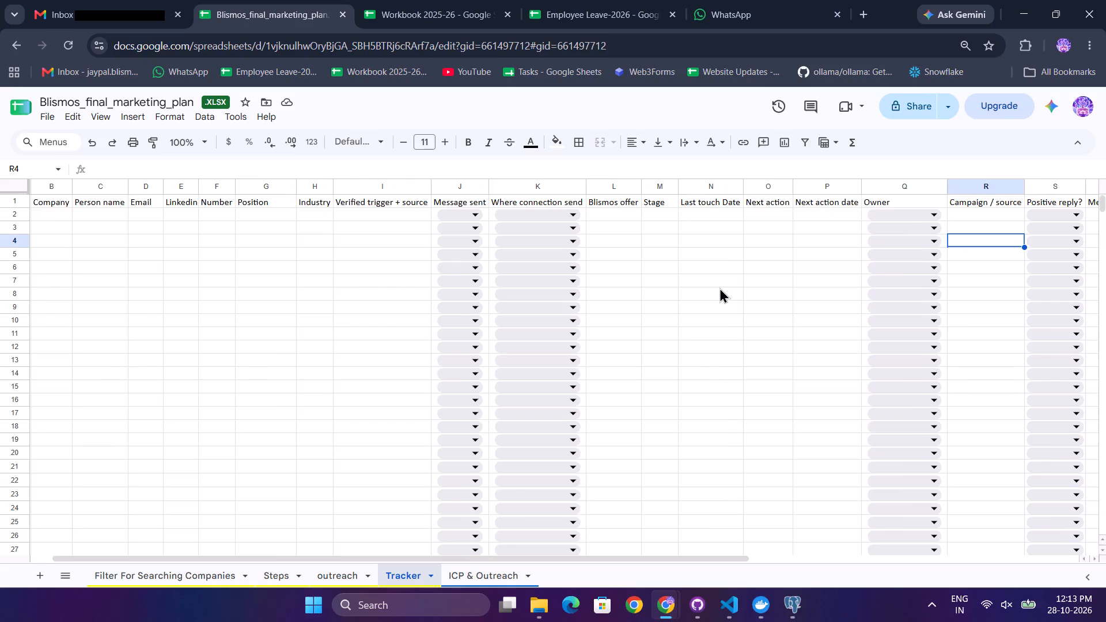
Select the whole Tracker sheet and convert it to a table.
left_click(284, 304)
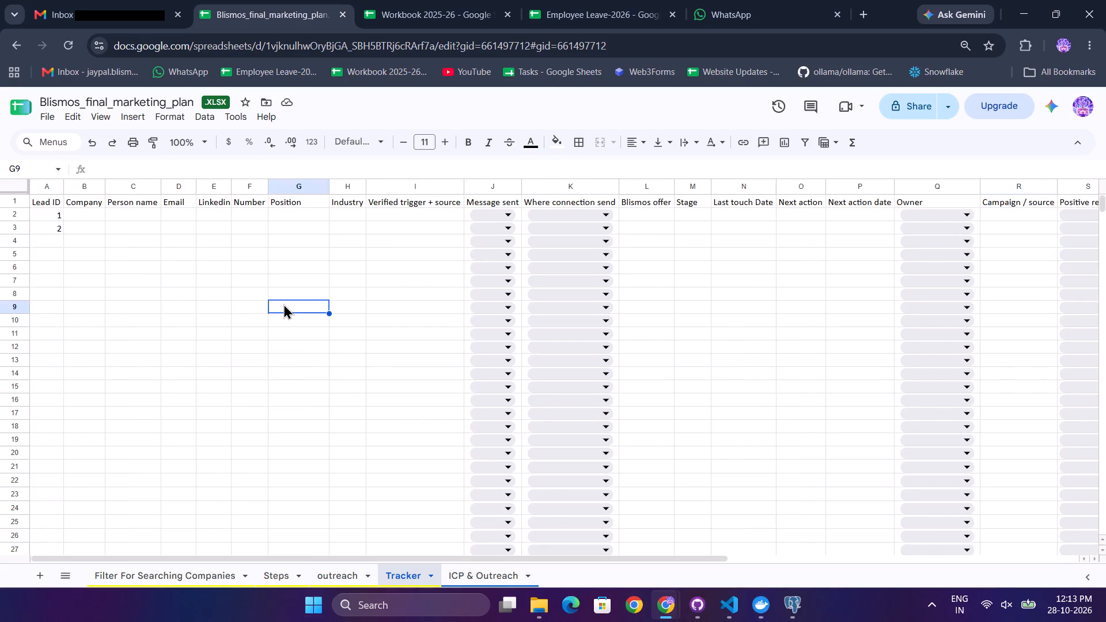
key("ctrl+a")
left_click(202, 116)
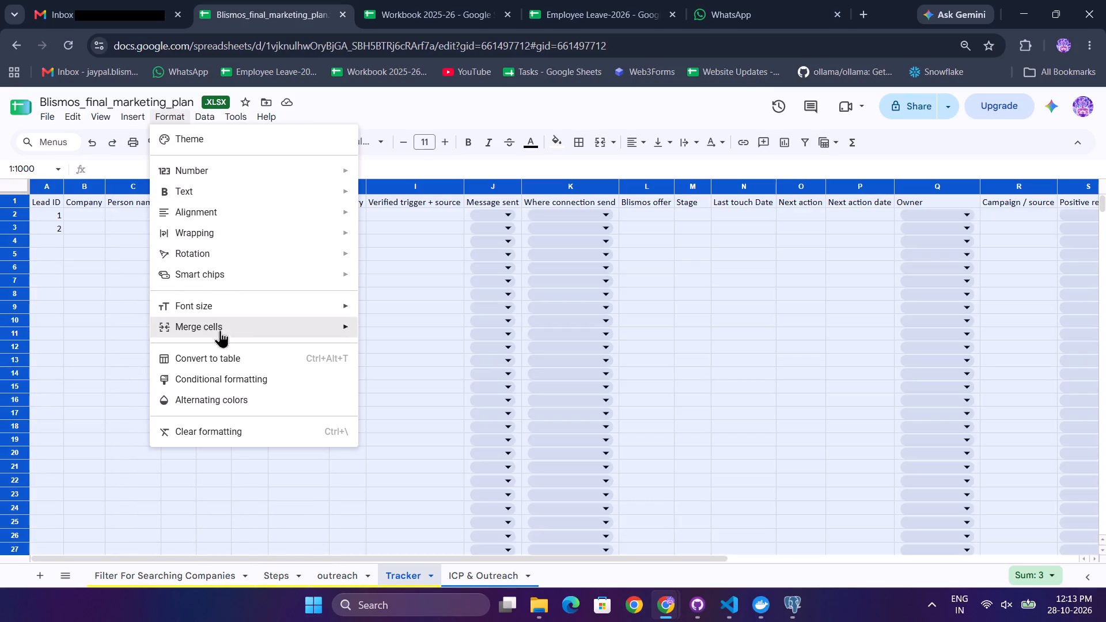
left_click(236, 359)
Examine the rows and columns of the converted table, including the columns beyond Opportunity value.
scroll(317, 352, "down", 2)
scroll(318, 354, "up", 1)
scroll(318, 354, "down", 11)
scroll(326, 370, "up", 2)
scroll(326, 370, "down", 7)
scroll(327, 370, "up", 2)
scroll(327, 370, "down", 3)
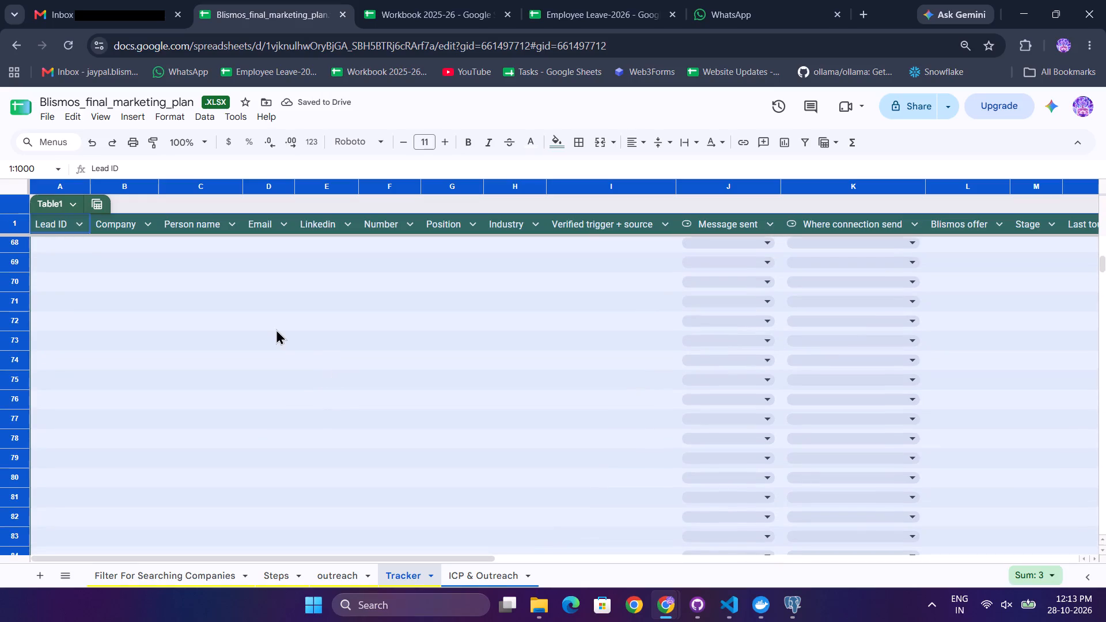
scroll(264, 303, "down", 7)
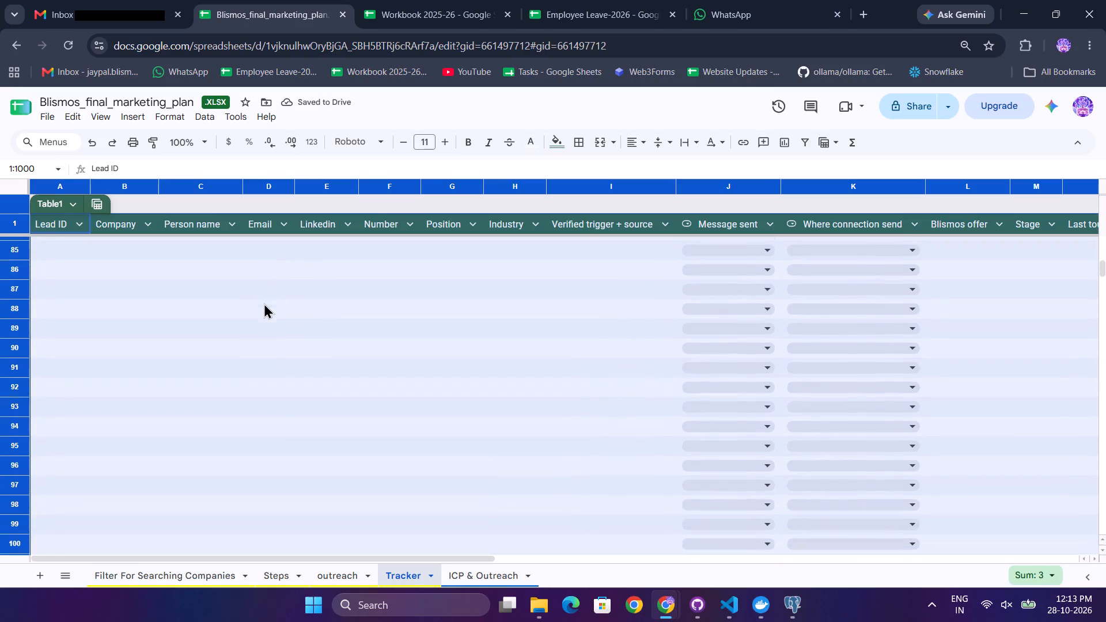
scroll(276, 313, "down", 7)
scroll(275, 313, "up", 20)
scroll(275, 313, "up", 12)
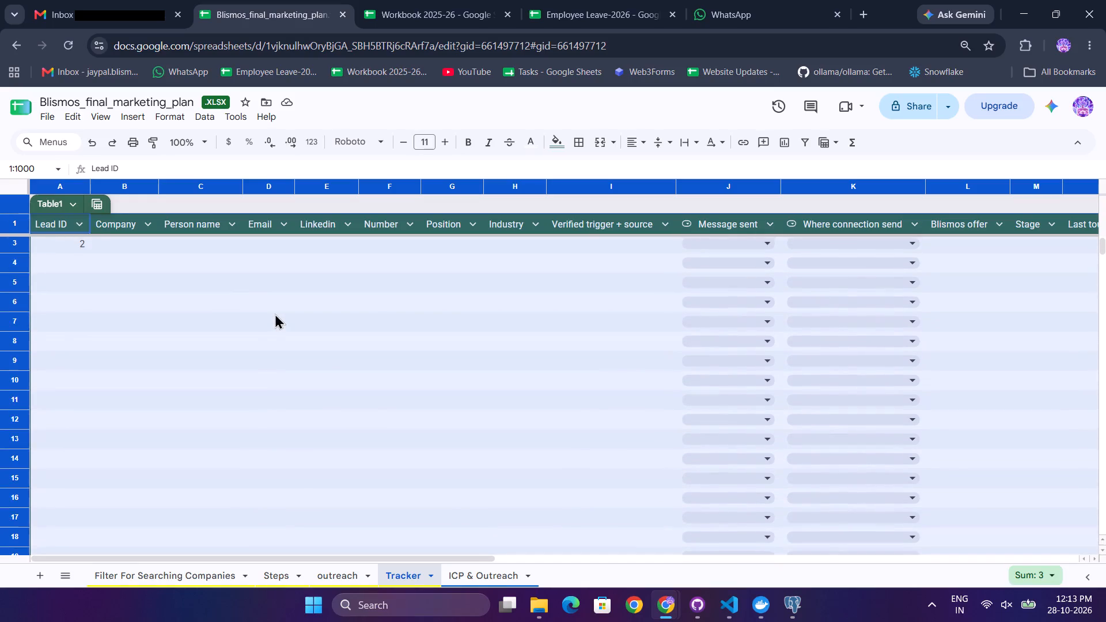
left_click(275, 313)
scroll(531, 428, "left", 20)
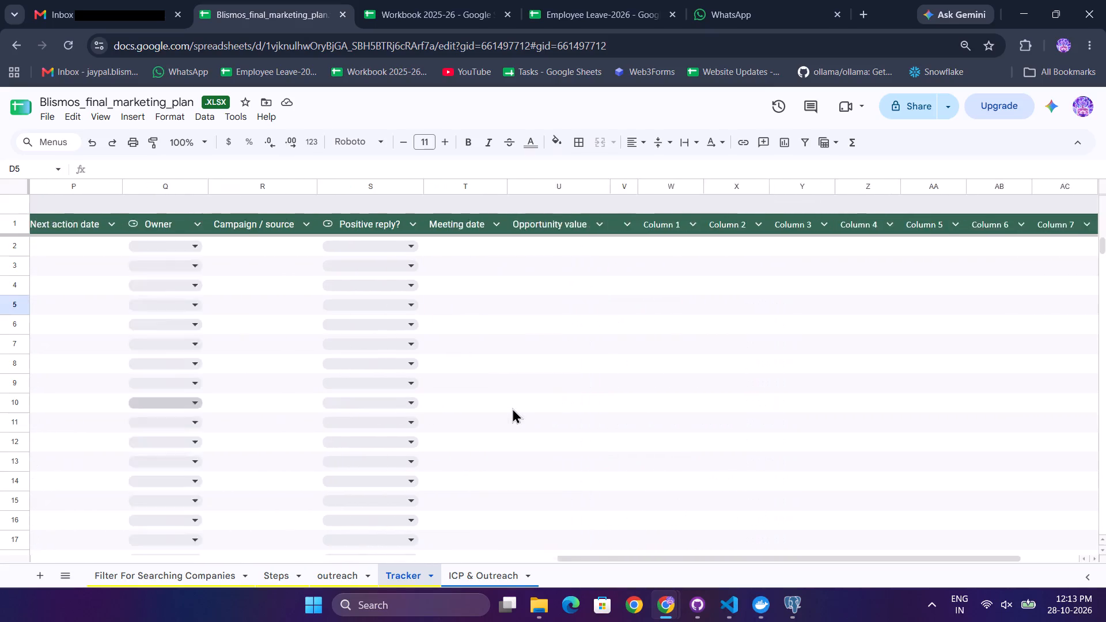
scroll(511, 407, "left", 1)
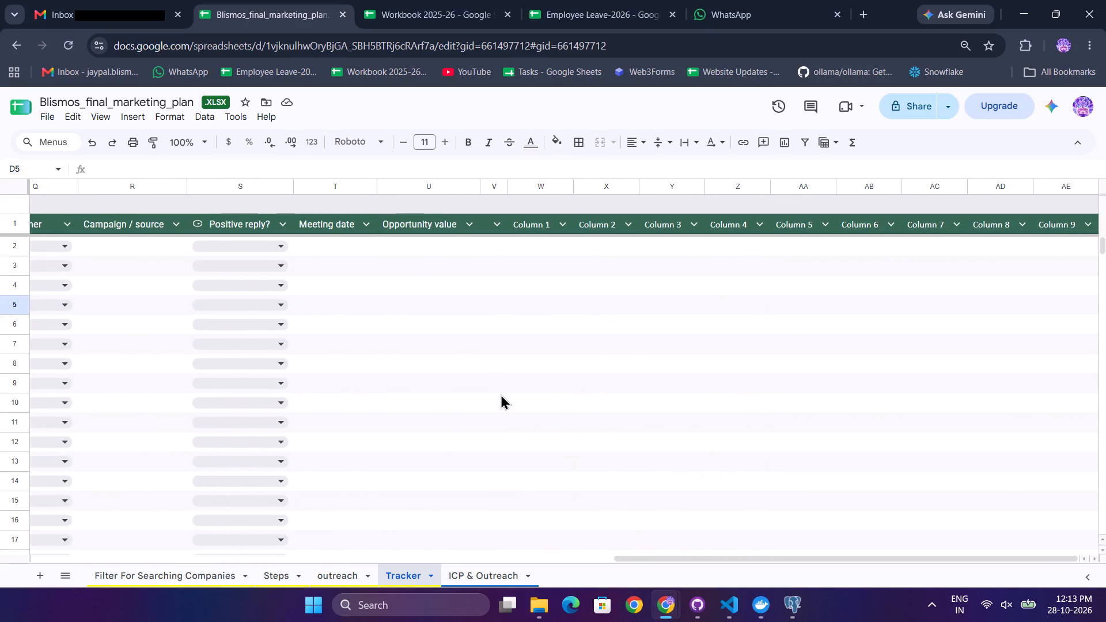
scroll(501, 394, "right", 1)
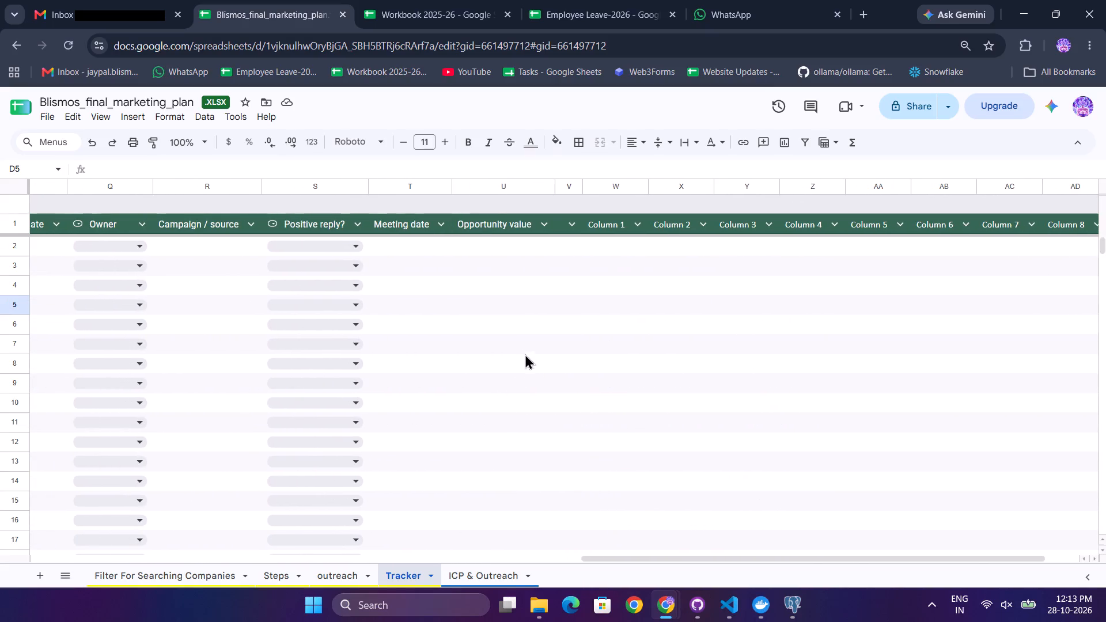
scroll(521, 351, "right", 12)
scroll(251, 339, "right", 4)
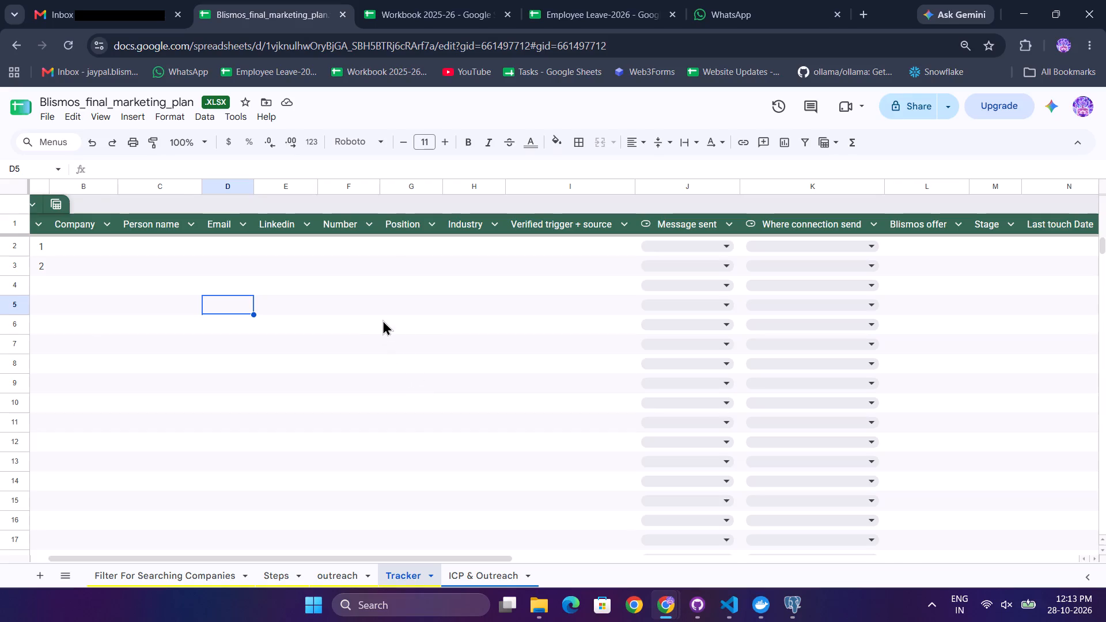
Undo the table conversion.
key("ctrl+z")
Select the entire Tracker sheet and convert it to a table.
left_click(291, 271)
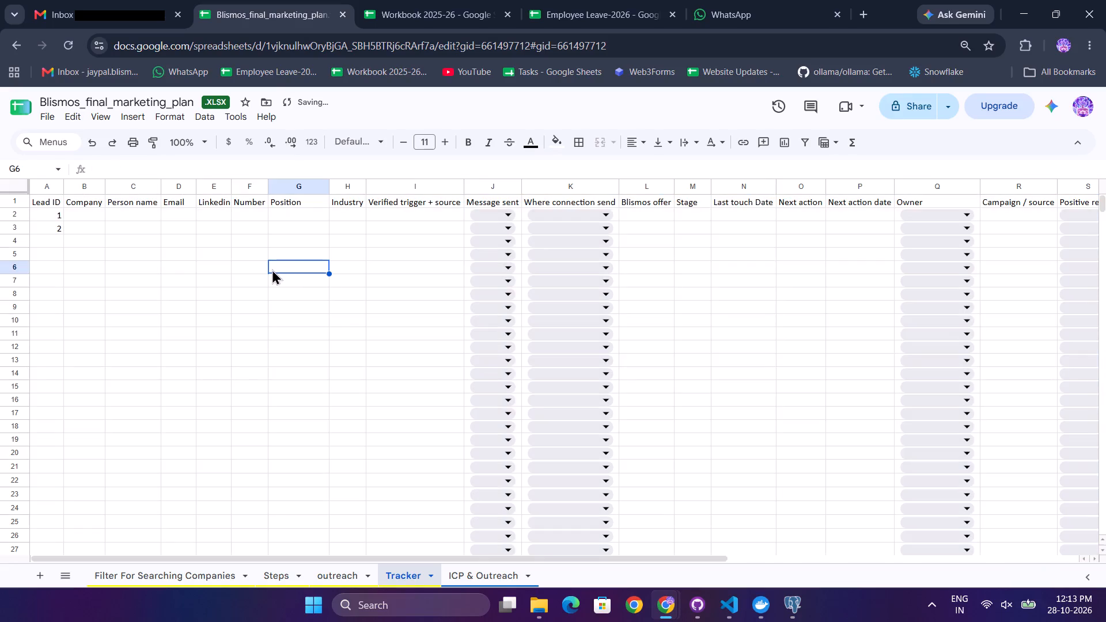
key("ctrl+a")
left_click(204, 112)
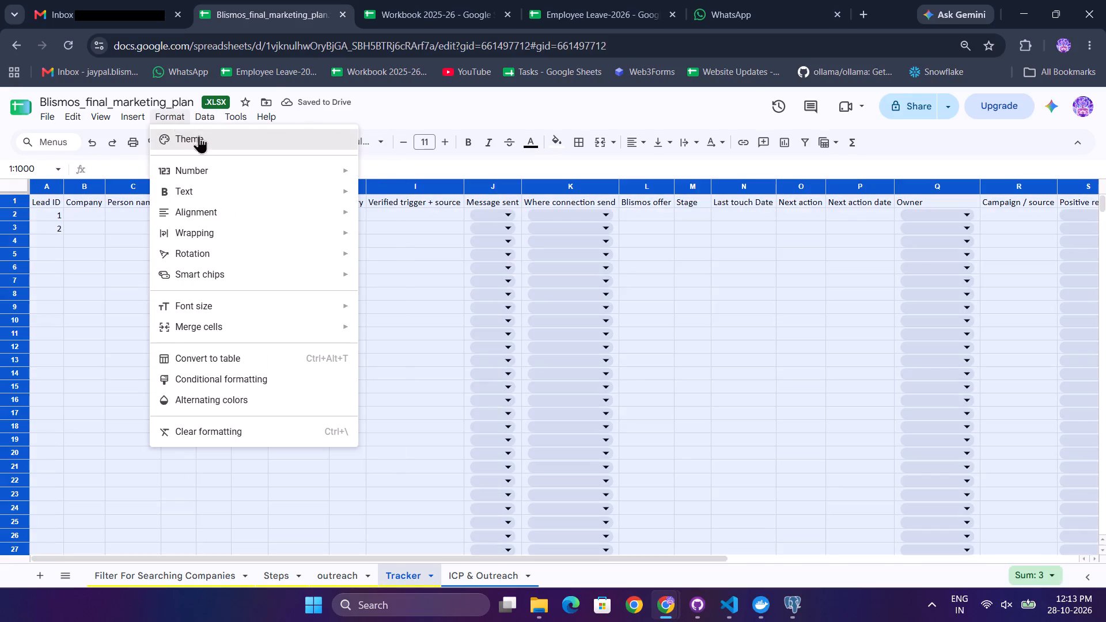
left_click(239, 357)
left_click(411, 291)
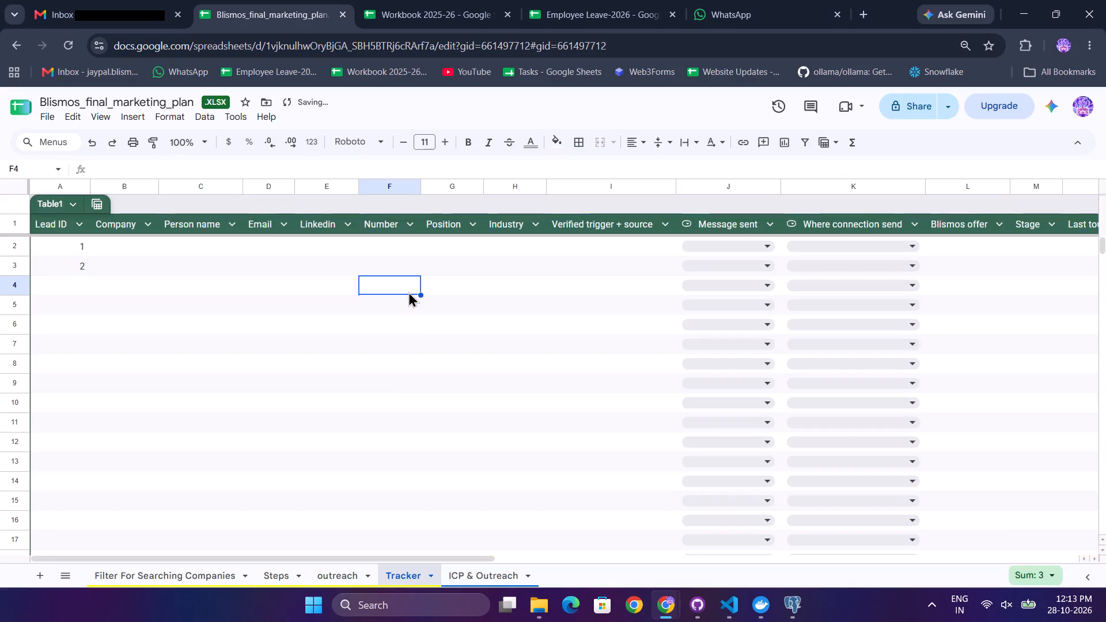
Rename the table as Leads Details.
double_click(55, 208)
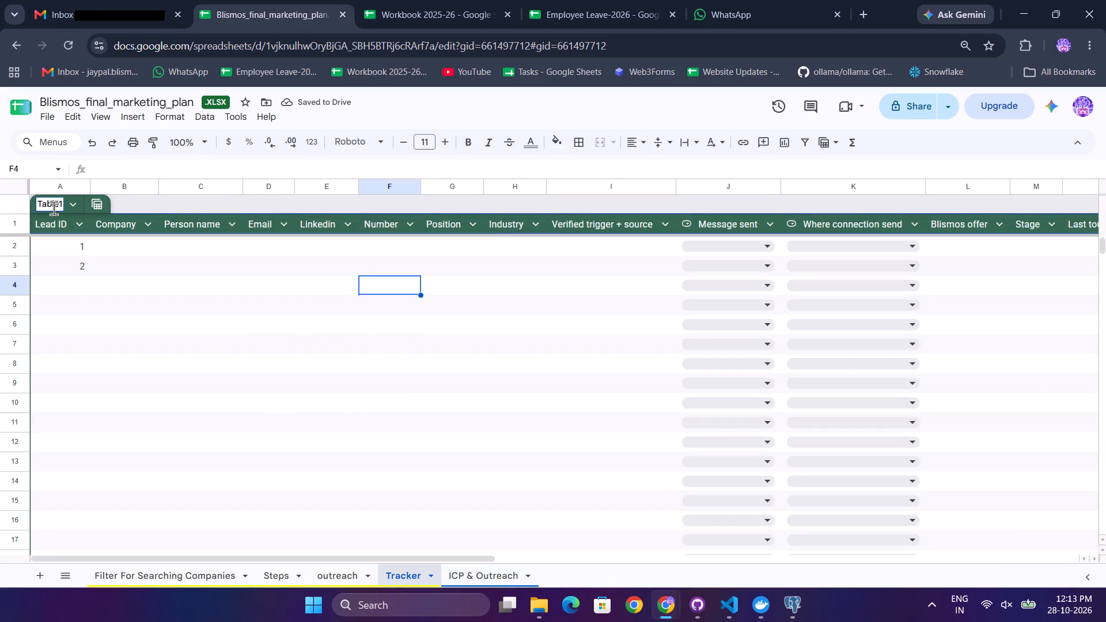
double_click(54, 208)
type("Leads Details")
key("Return")
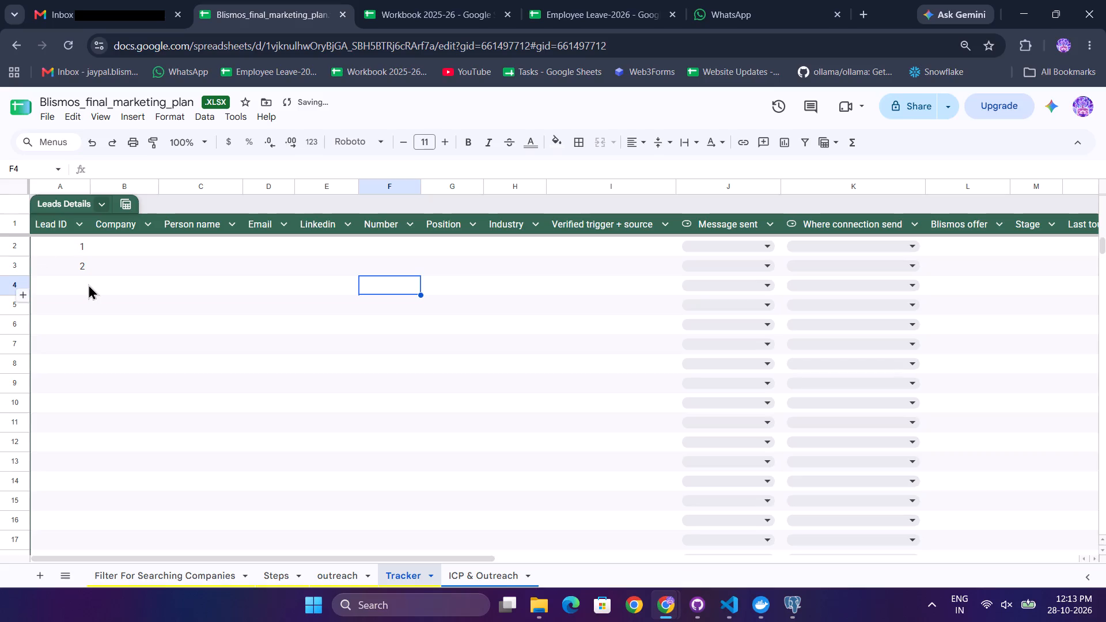
Change the Company header in B1 to Company Name.
left_click(132, 261)
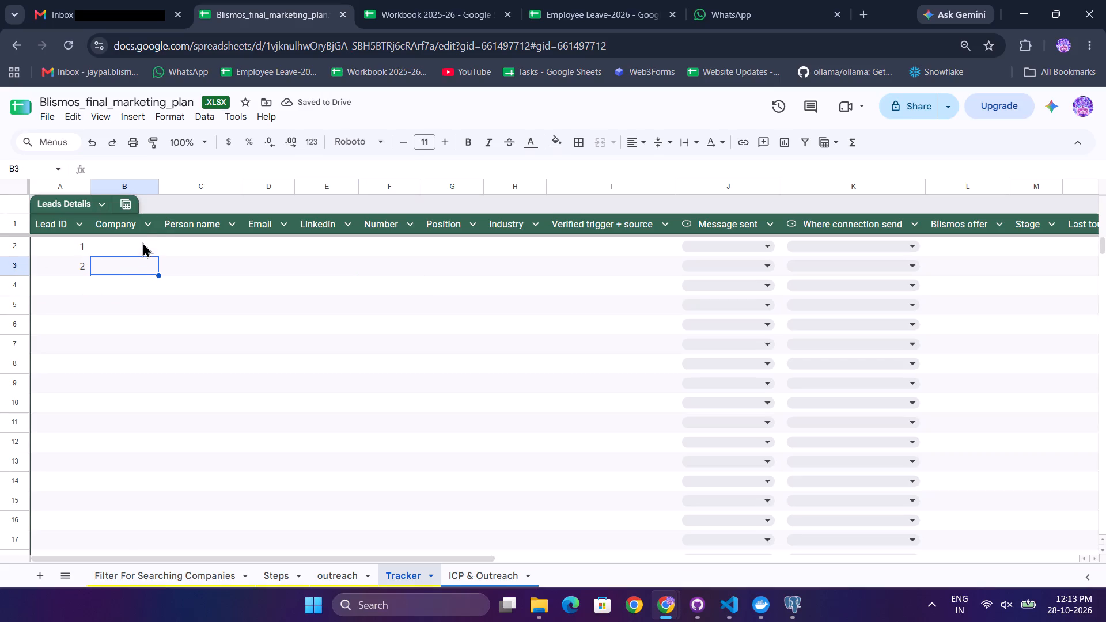
triple_click(126, 226)
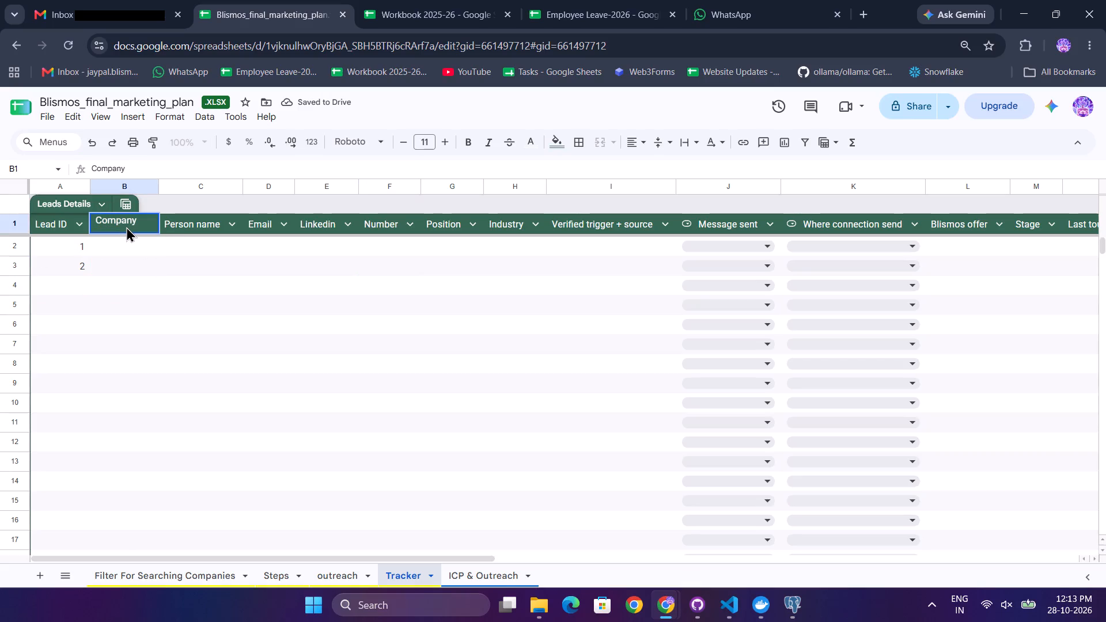
key("Right")
key("space")
type("Nam")
double_click(128, 223)
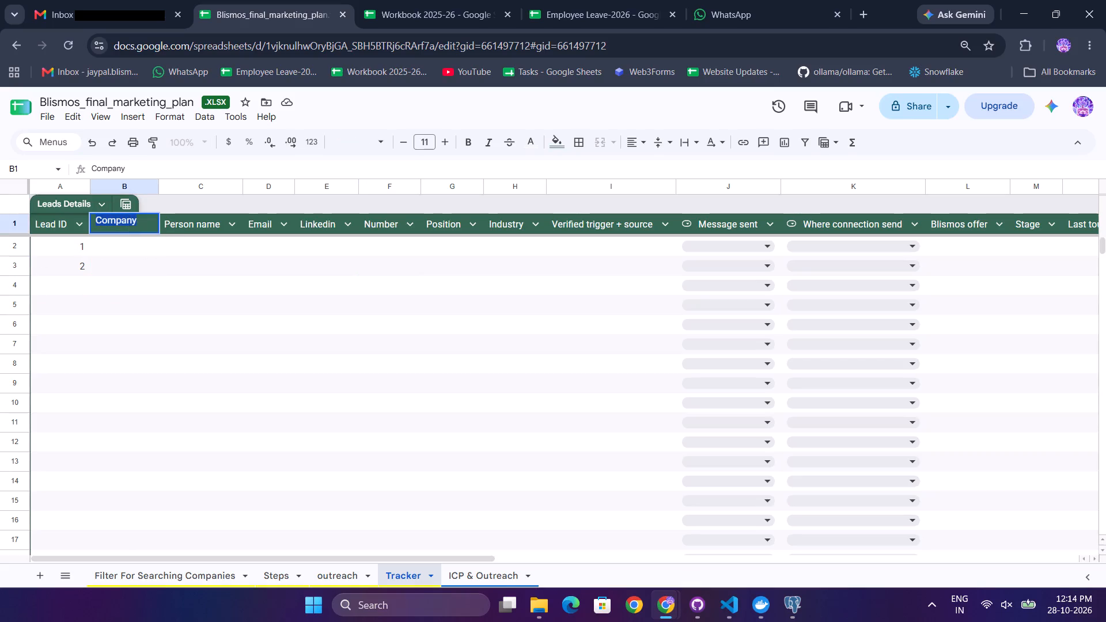
key("Right")
key("space")
type("Name")
key("Return")
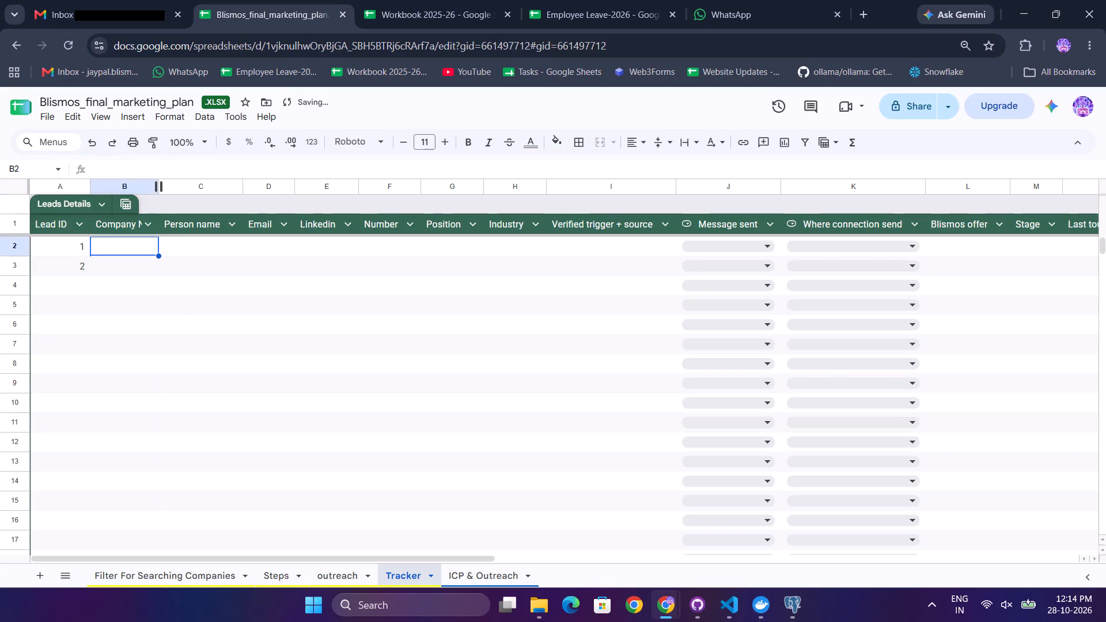
Fit column B's width to the Company Name header.
double_click(160, 185)
left_click(223, 271)
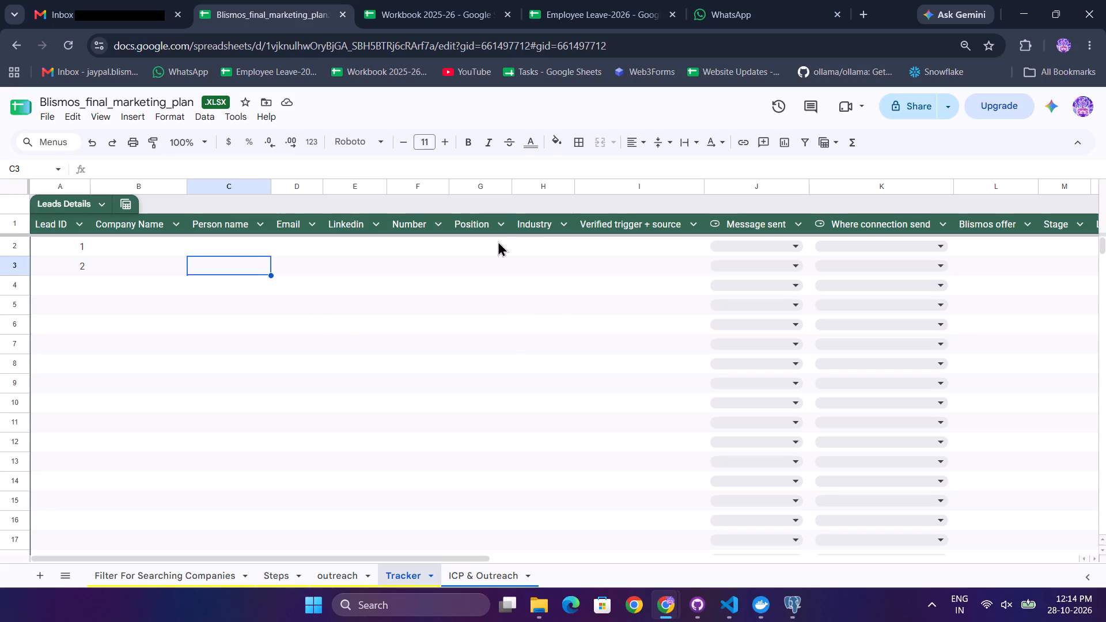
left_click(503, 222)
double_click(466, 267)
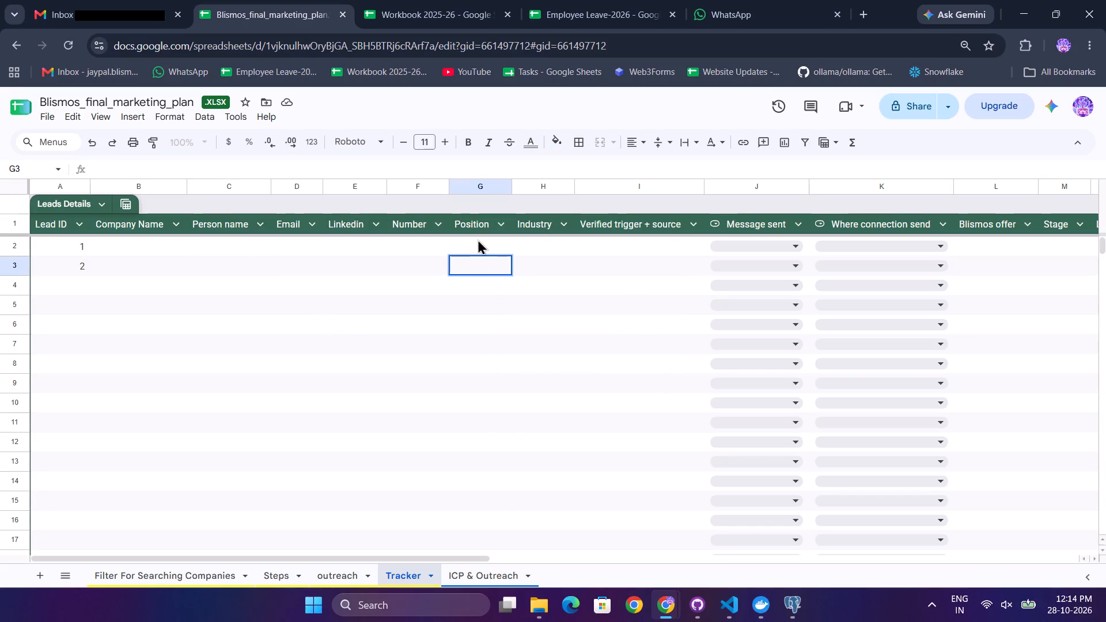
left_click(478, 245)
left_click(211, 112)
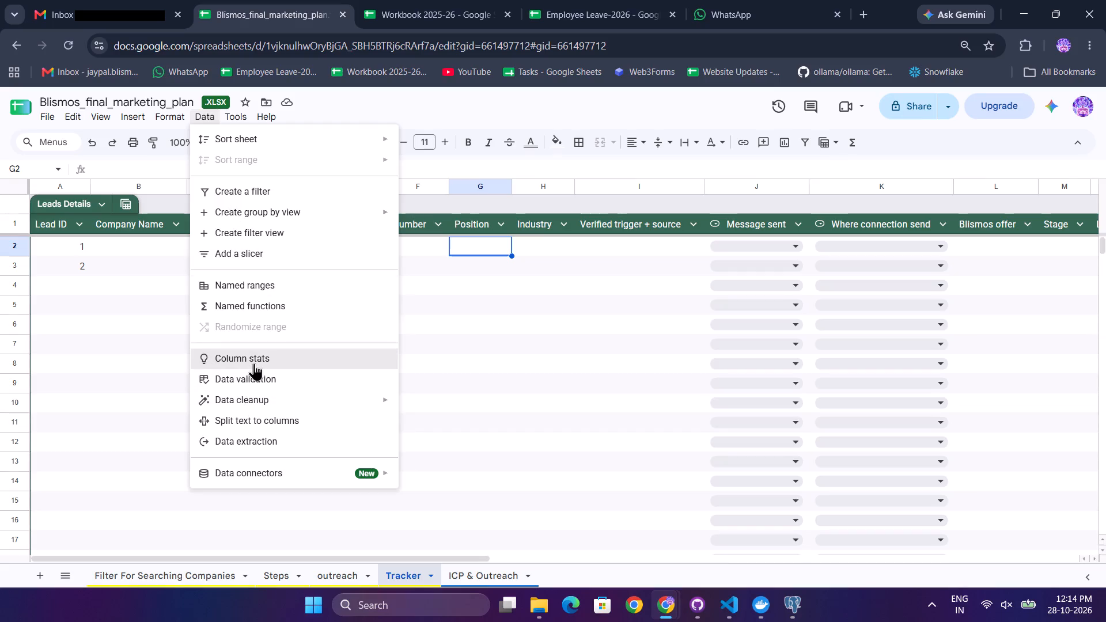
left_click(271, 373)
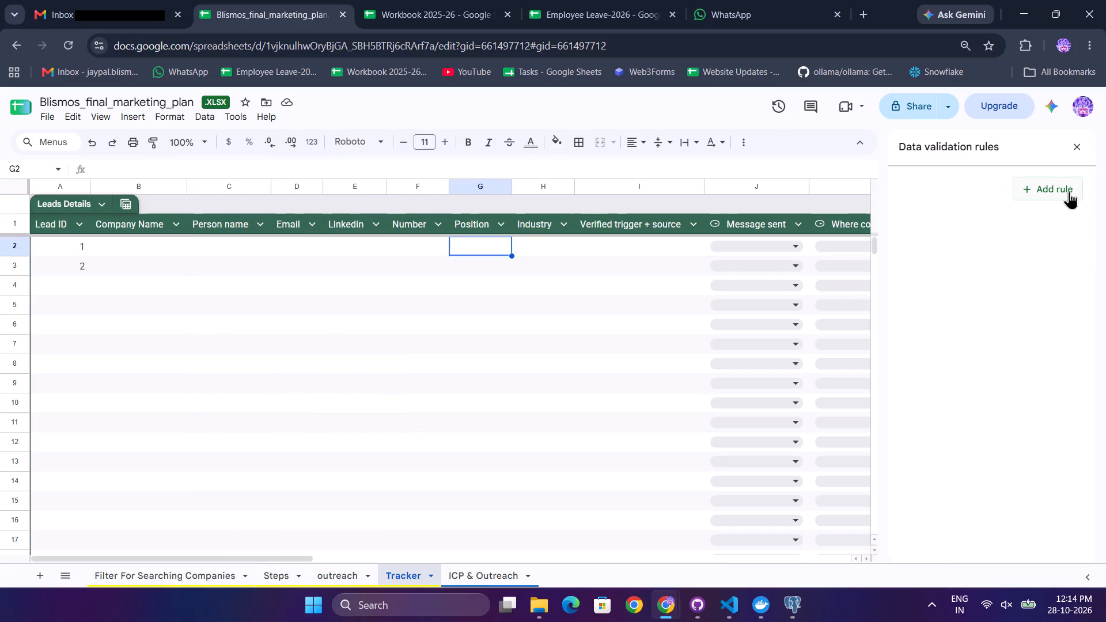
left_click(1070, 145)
Add a dropdown data validation rule to the Position column for cells G2:G1000.
left_click(484, 297)
left_click(484, 243)
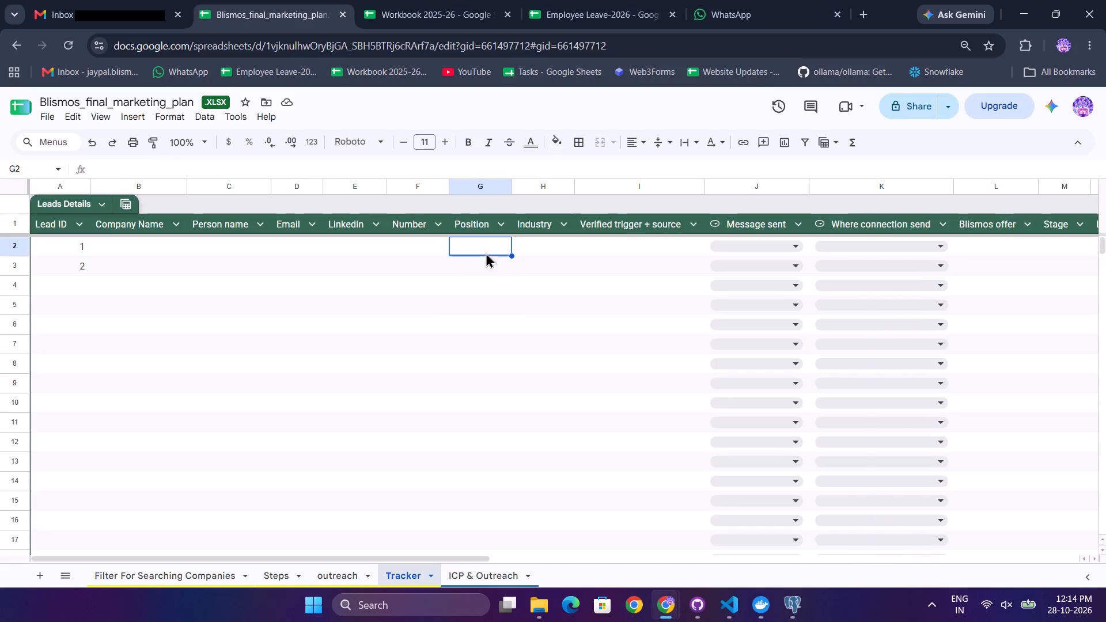
key("ctrl+shift+Down")
left_click(201, 113)
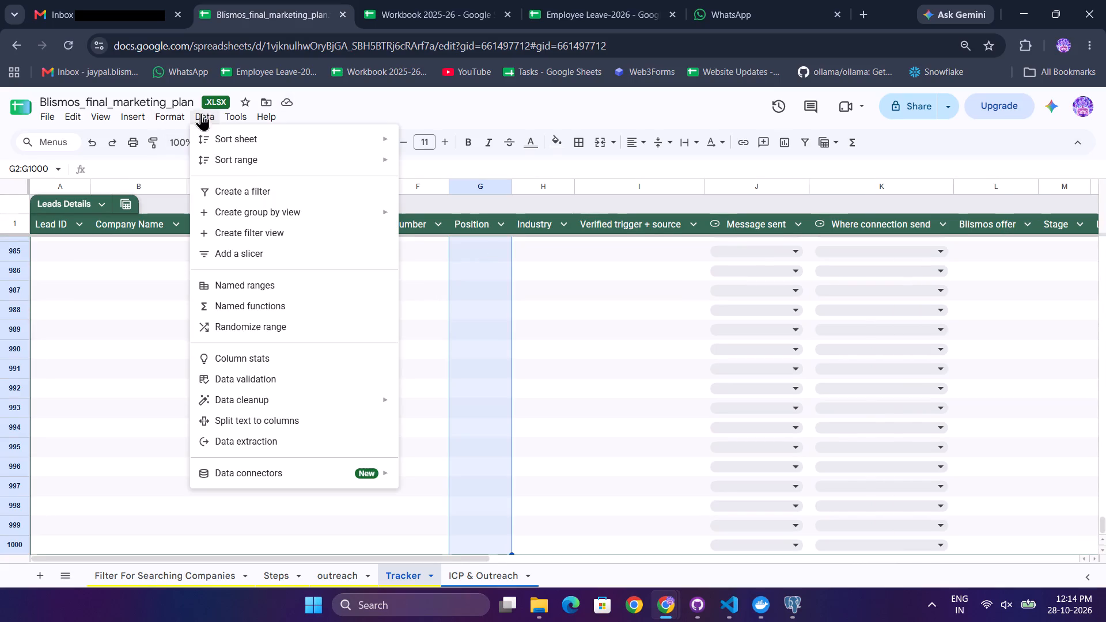
left_click(261, 382)
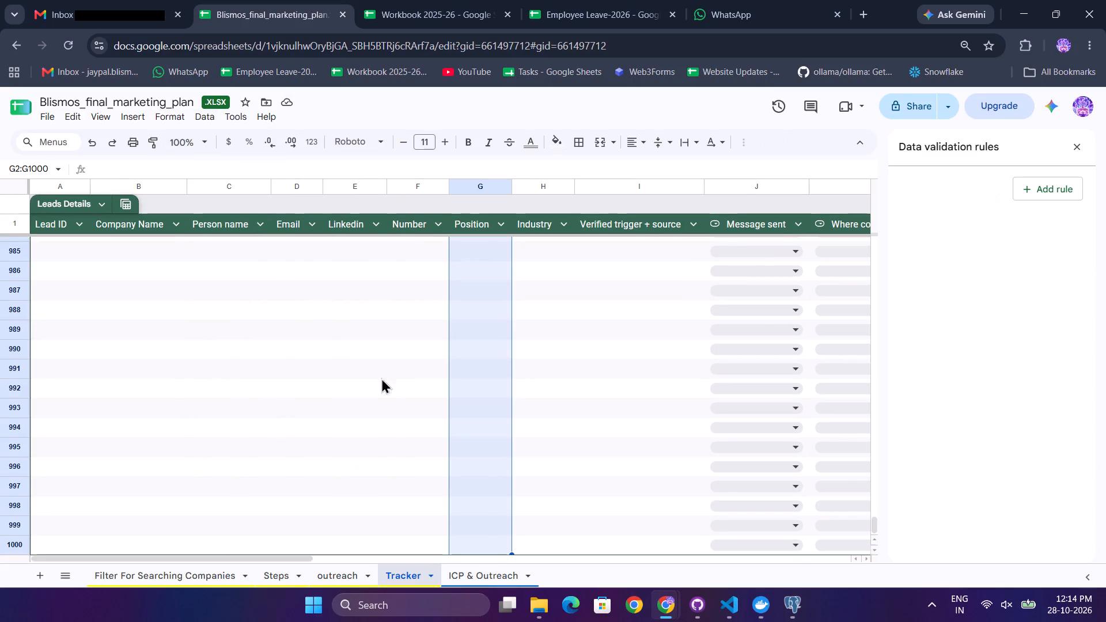
left_click(1059, 181)
left_click(971, 202)
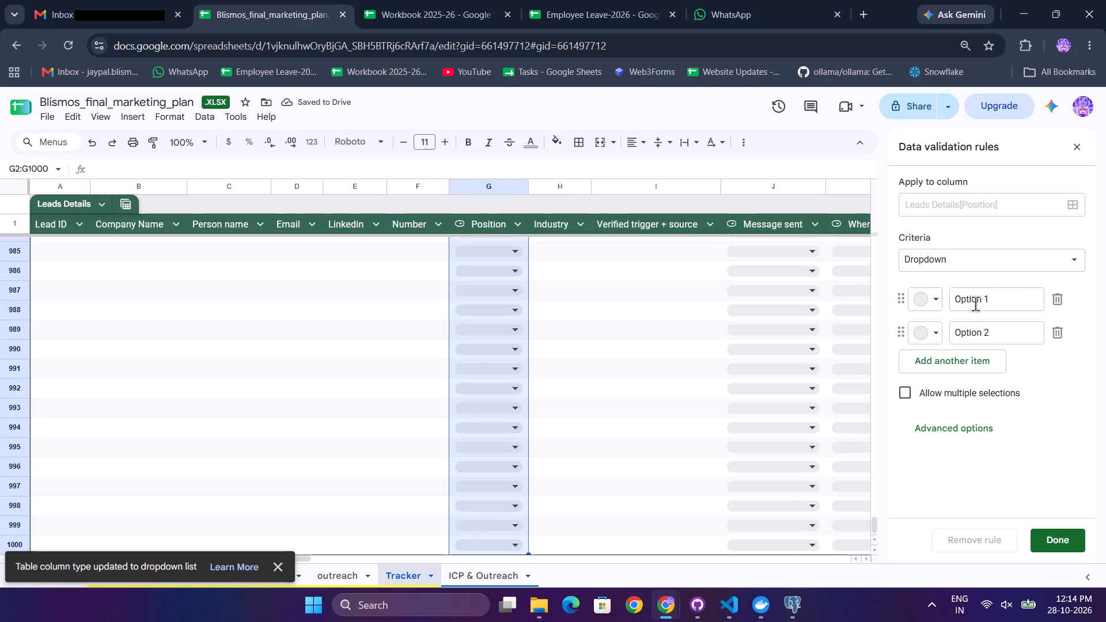
Replace the two default options of the Position dropdown with CEO and CTO.
triple_click(1001, 301)
type("CEO")
key("Tab")
key("Tab")
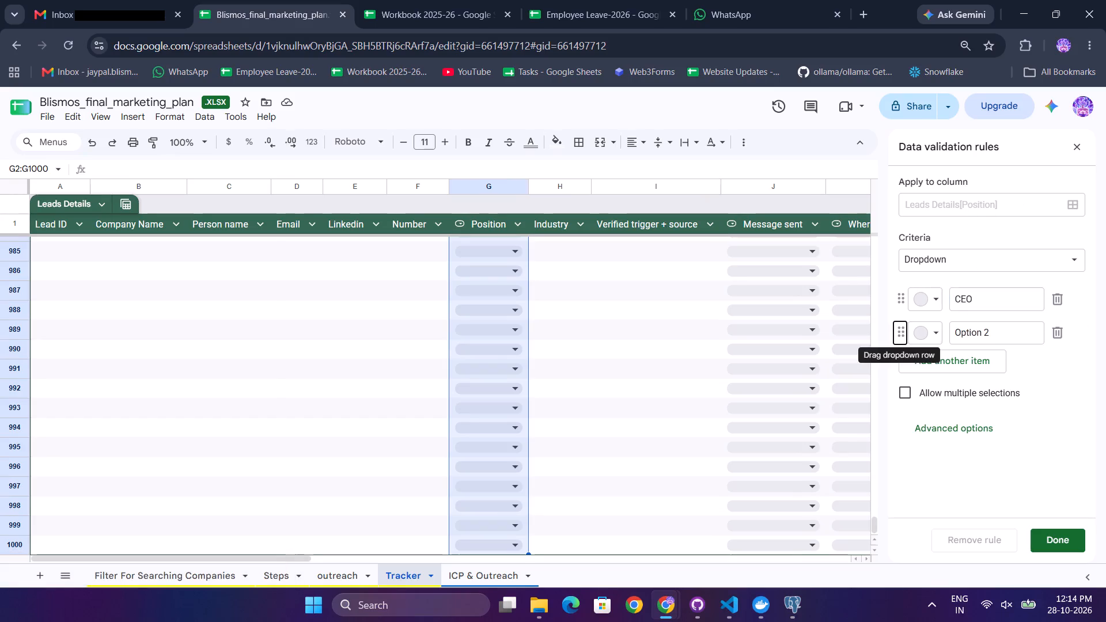
key("Tab")
key("Tab")
type("CTO")
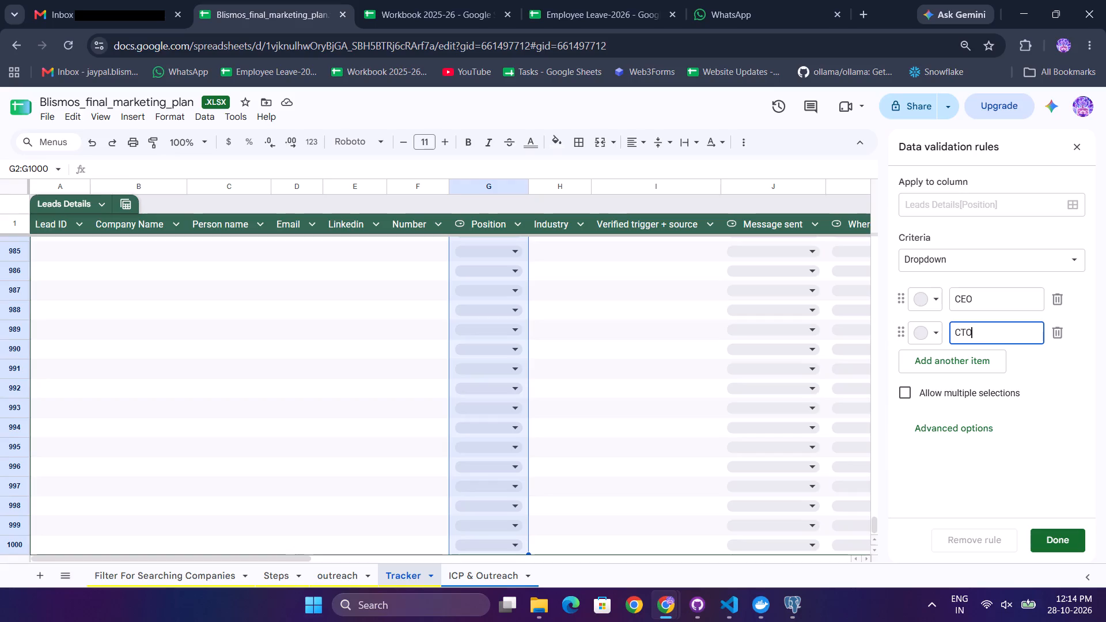
Add the options Directer, Leads Genrater and Another to the Position dropdown and save the rule.
left_click(980, 359)
left_click(976, 368)
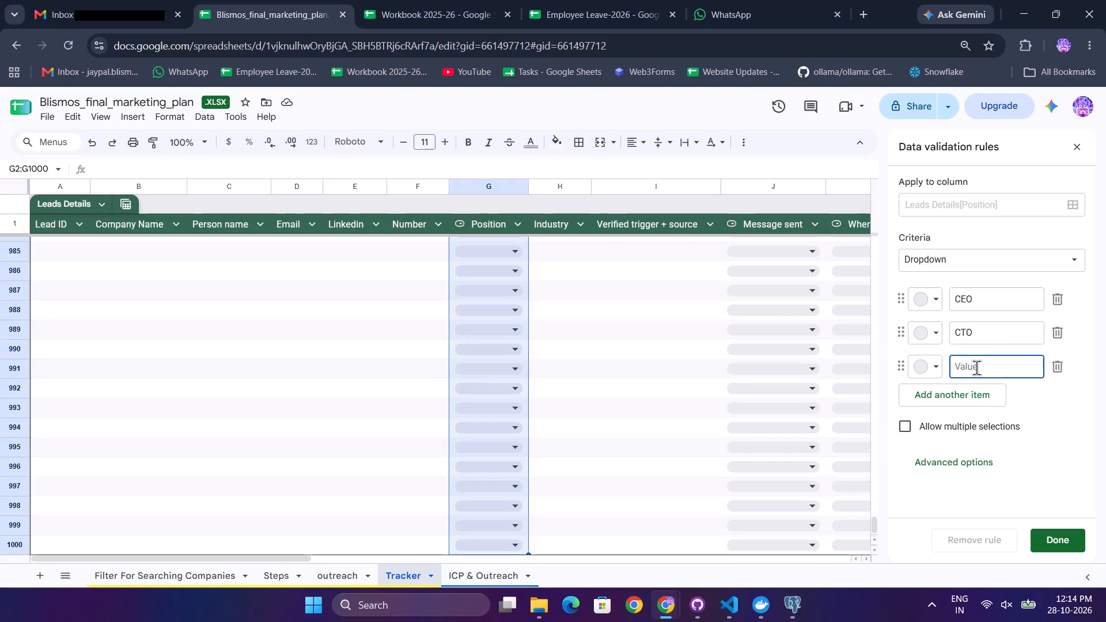
type("Directer")
left_click(982, 395)
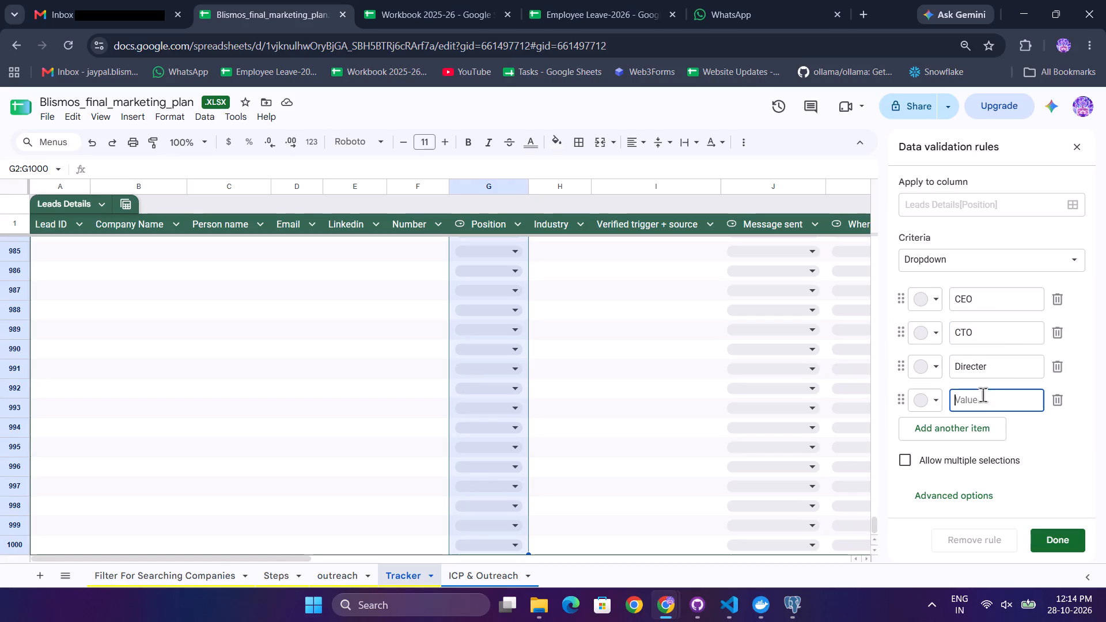
left_click(981, 403)
type("Leads")
key("space")
type("Genrater")
left_click(974, 424)
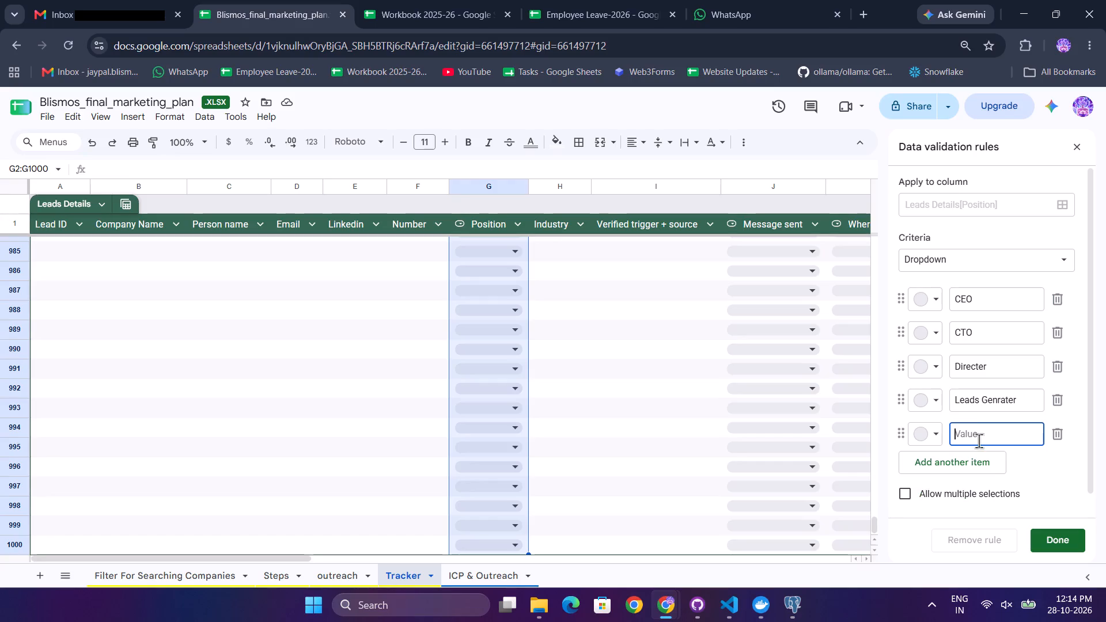
double_click(985, 433)
type("Another")
double_click(1059, 537)
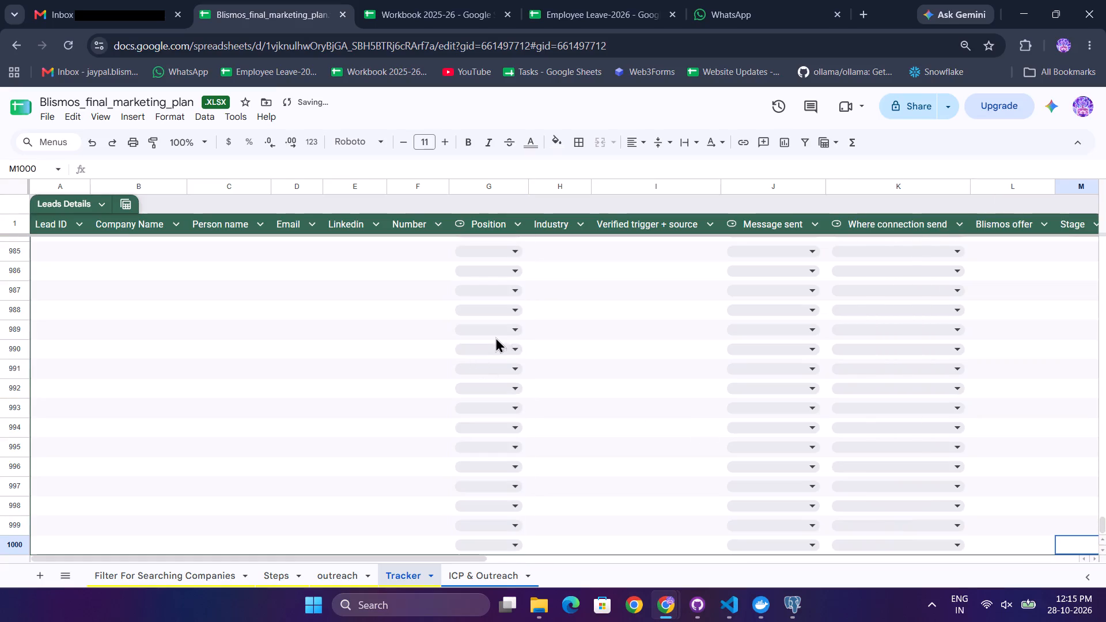
Change the Number header in F1 to Contact Number.
scroll(508, 333, "up", 11)
scroll(508, 333, "up", 12)
scroll(508, 333, "up", 9)
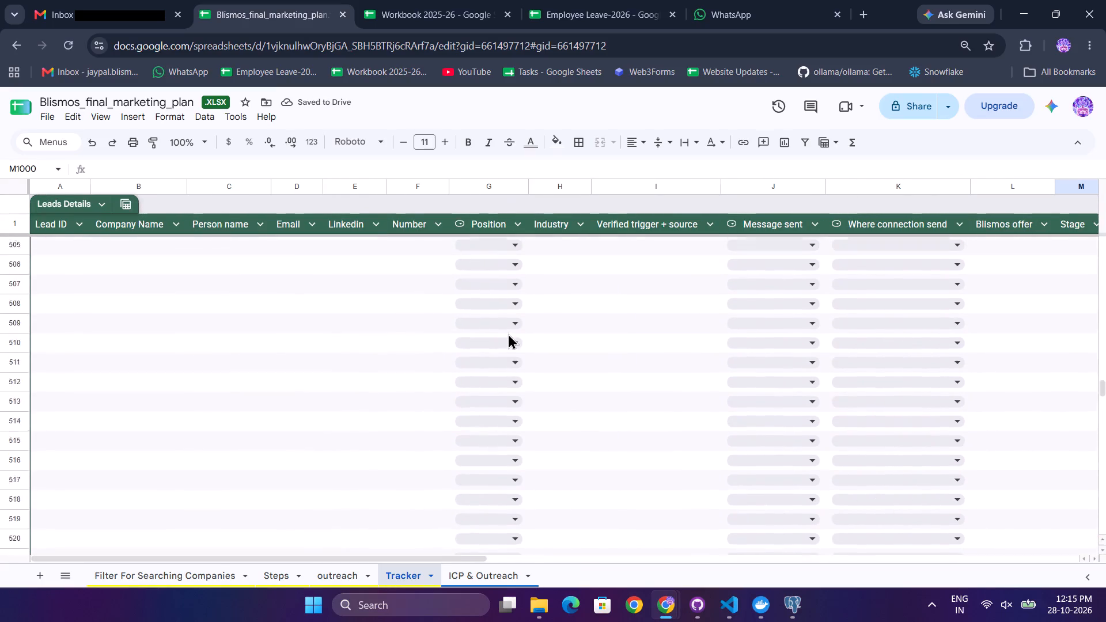
scroll(508, 333, "up", 20)
scroll(508, 333, "up", 15)
scroll(396, 333, "right", 3)
scroll(372, 350, "up", 10)
triple_click(403, 224)
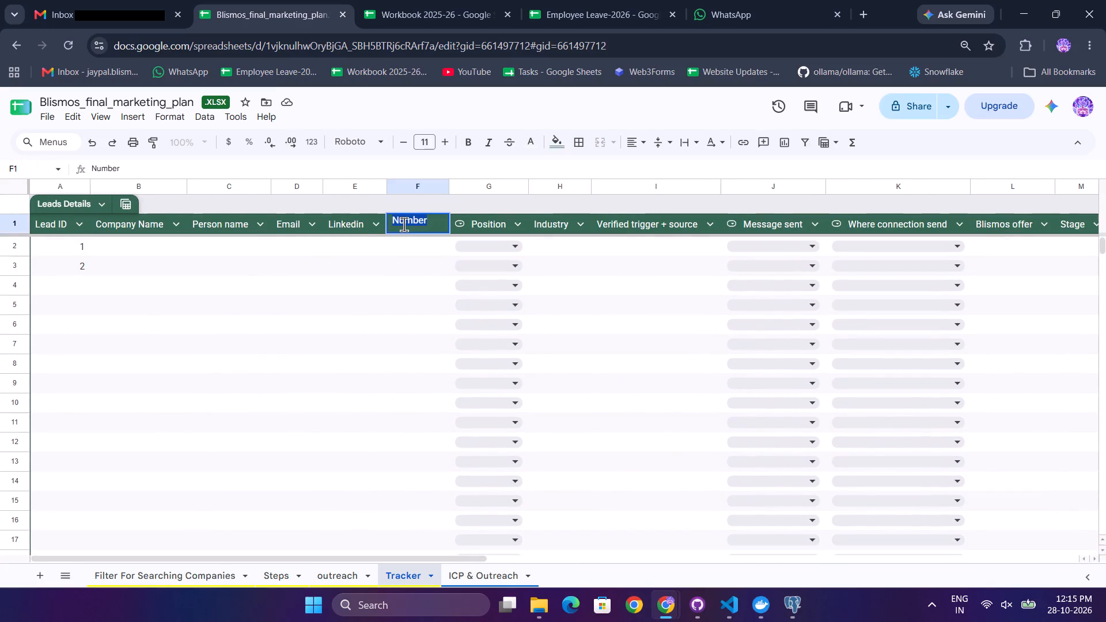
key("Left")
type("Contact")
key("space")
key("Return")
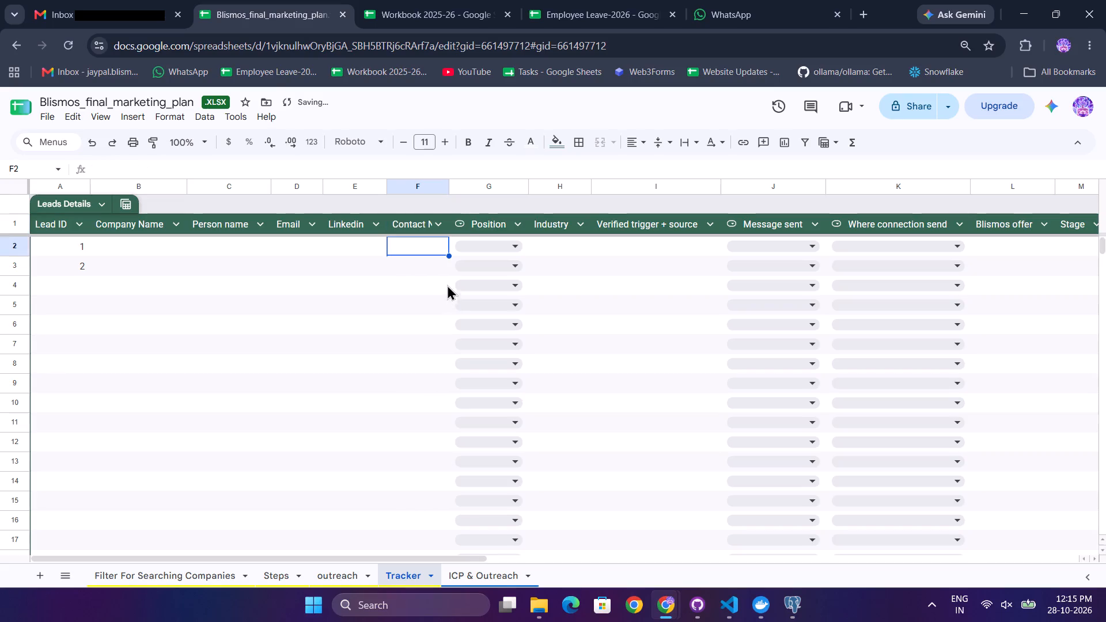
Fit column F's width to the Contact Number header.
double_click(449, 187)
left_click(639, 282)
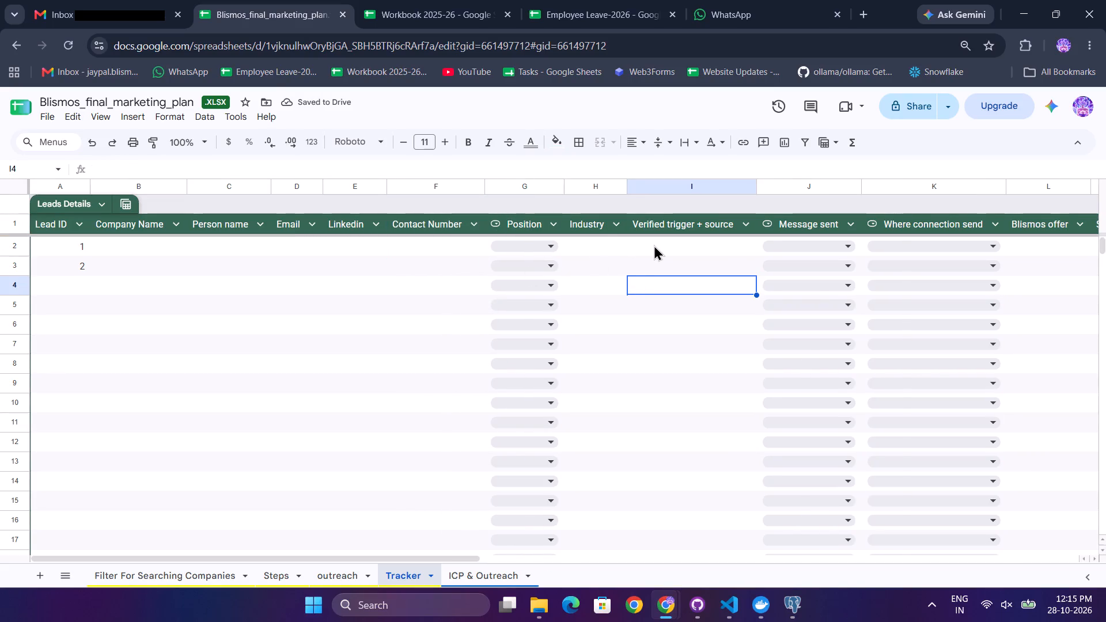
Examine the remaining Tracker columns from Verified trigger + source through Meeting date for missing fields.
scroll(698, 294, "left", 2)
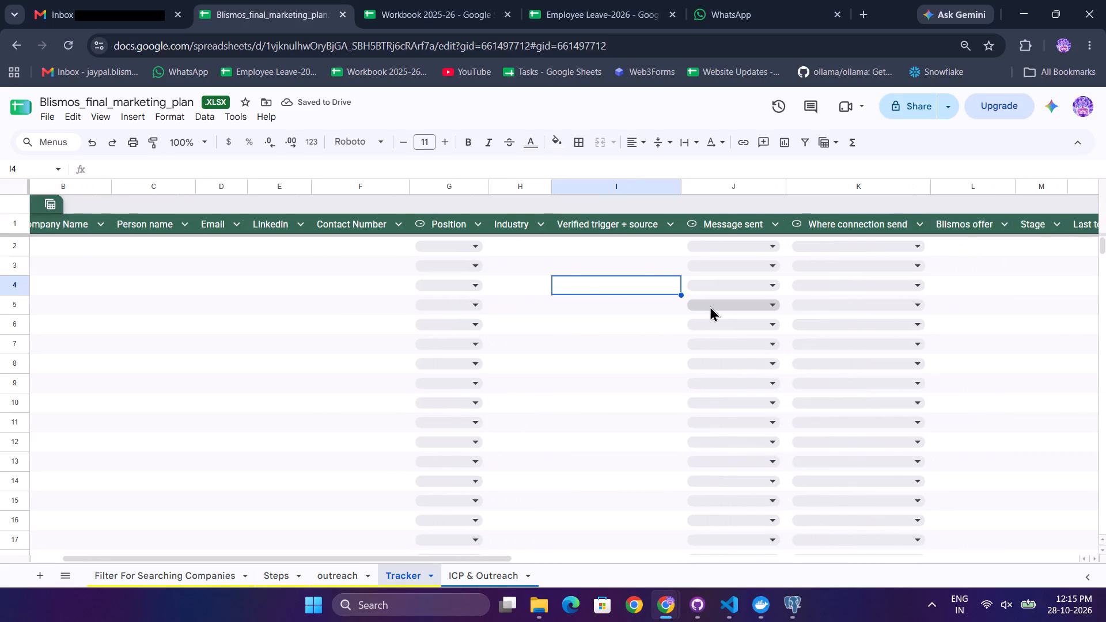
scroll(710, 306, "left", 1)
left_click(573, 243)
scroll(813, 286, "left", 1)
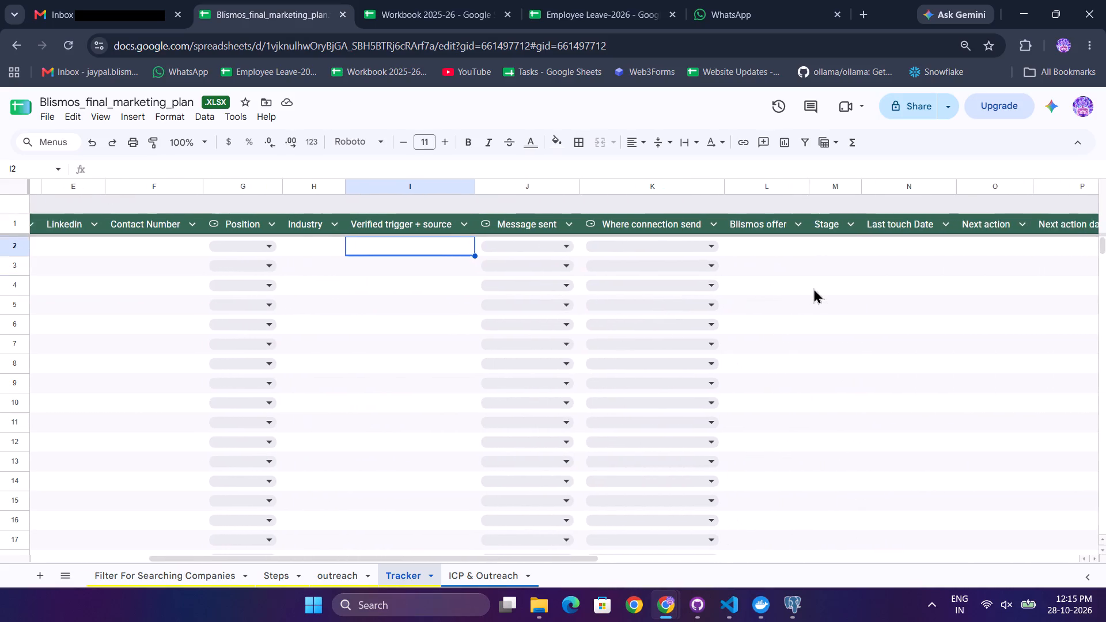
scroll(813, 288, "left", 2)
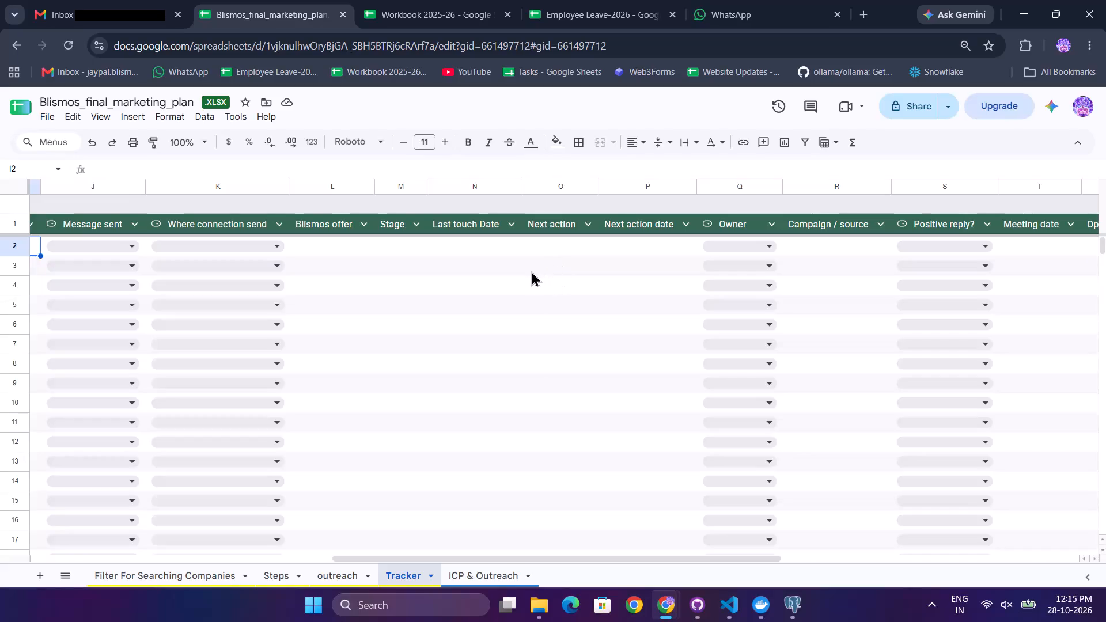
scroll(531, 271, "right", 9)
scroll(529, 280, "left", 2)
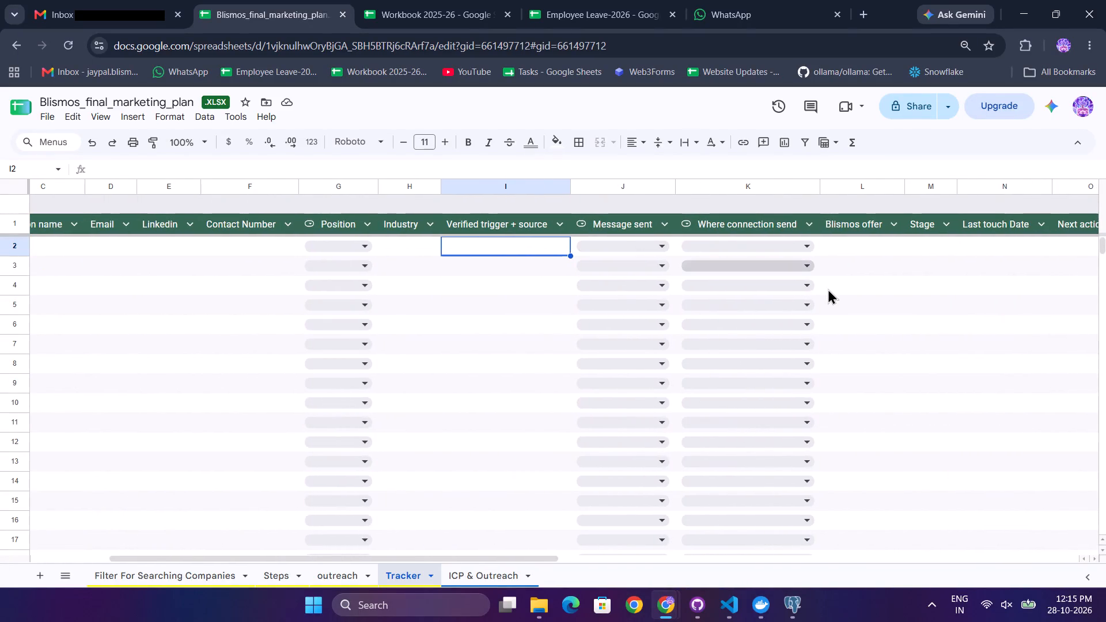
scroll(828, 289, "left", 1)
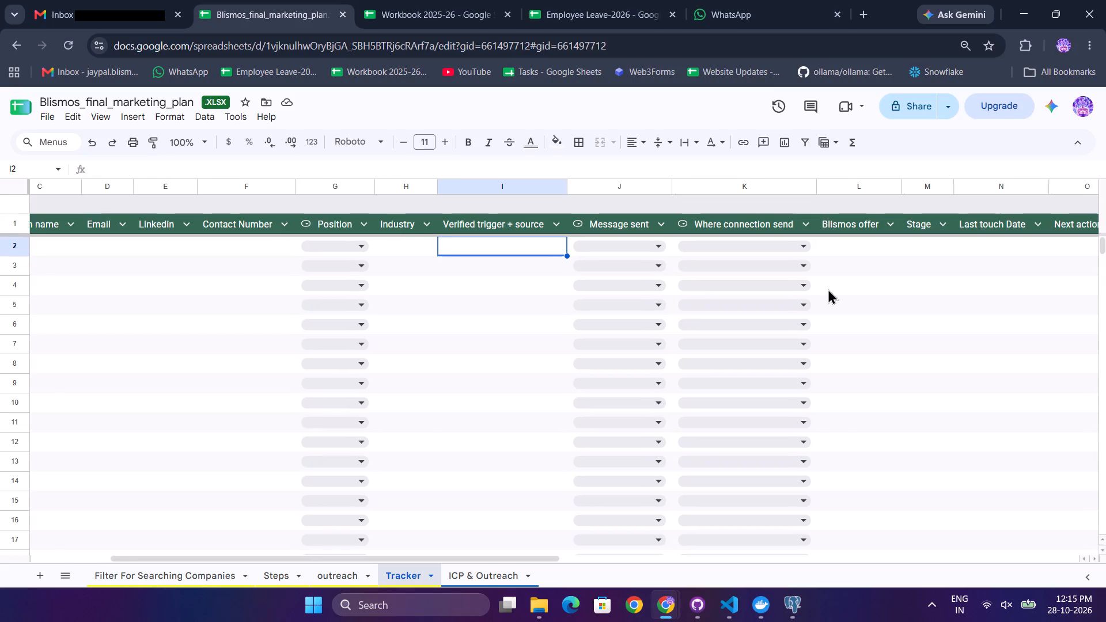
scroll(828, 289, "left", 2)
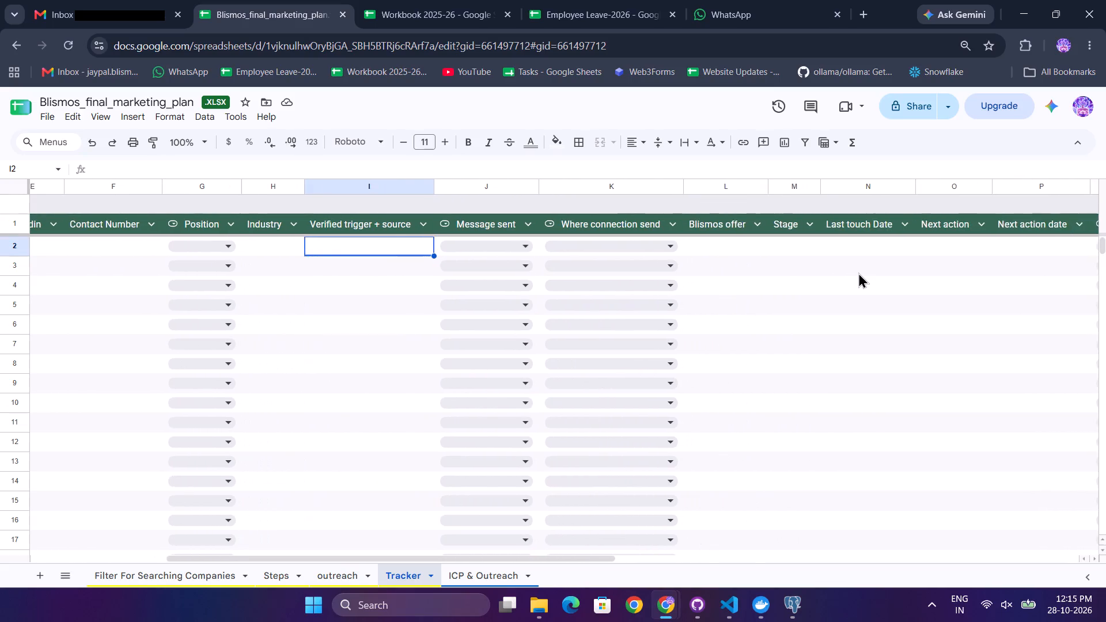
scroll(858, 272, "left", 1)
double_click(733, 244)
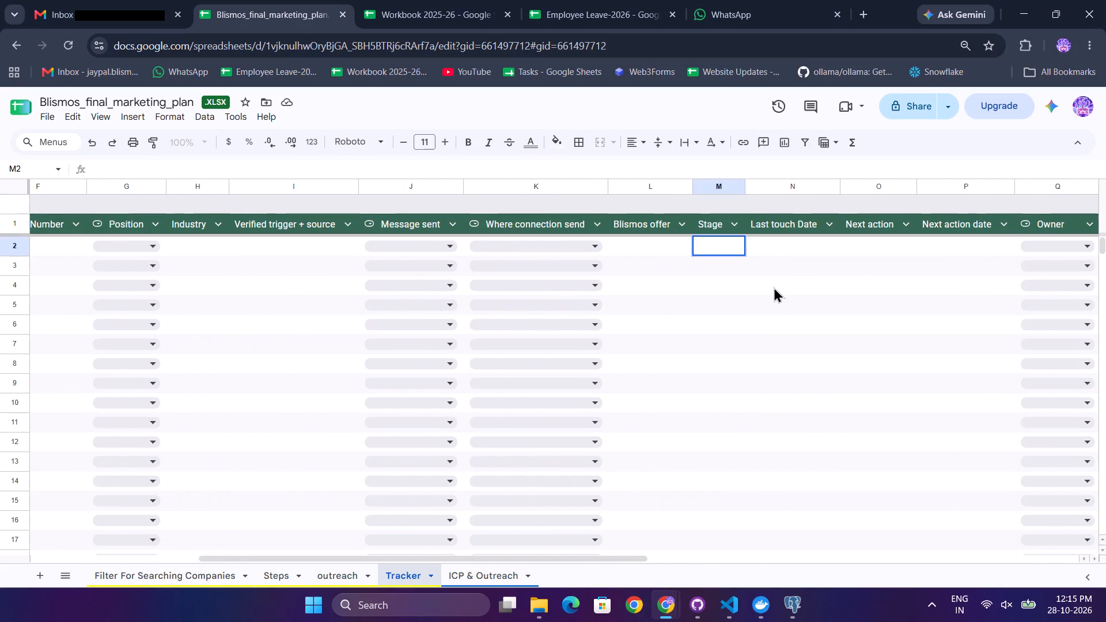
scroll(791, 264, "left", 1)
double_click(843, 278)
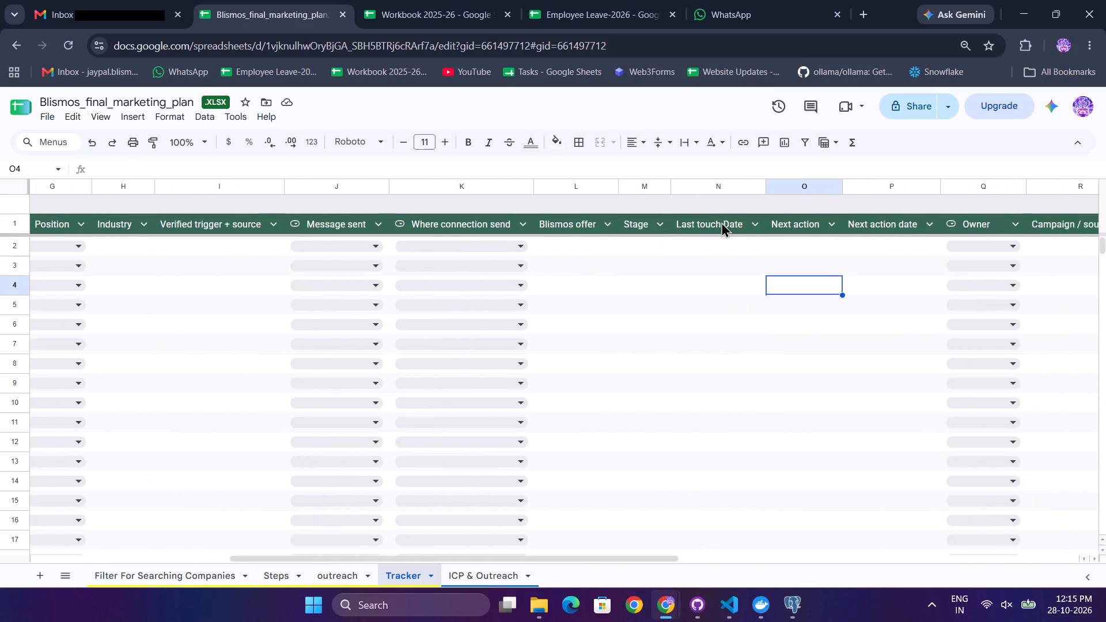
Insert one column directly after the Stage column.
left_click(721, 221)
left_click(652, 183)
right_click(651, 182)
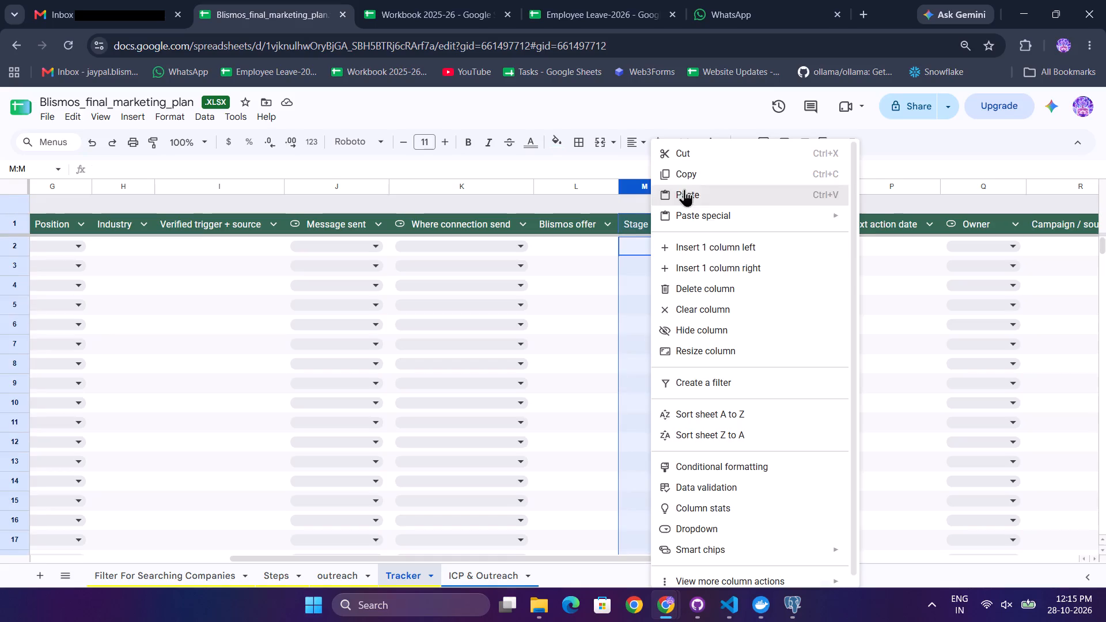
left_click(739, 265)
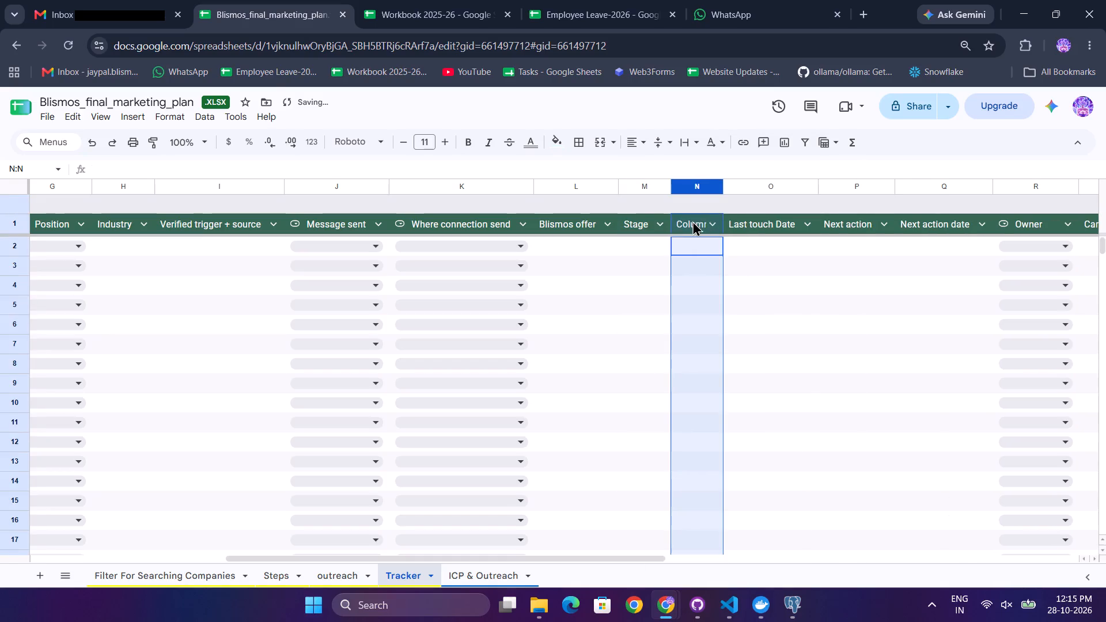
Name the new column's header in N1 Follow-up and fit the column width to it.
double_click(692, 221)
key("ctrl+a")
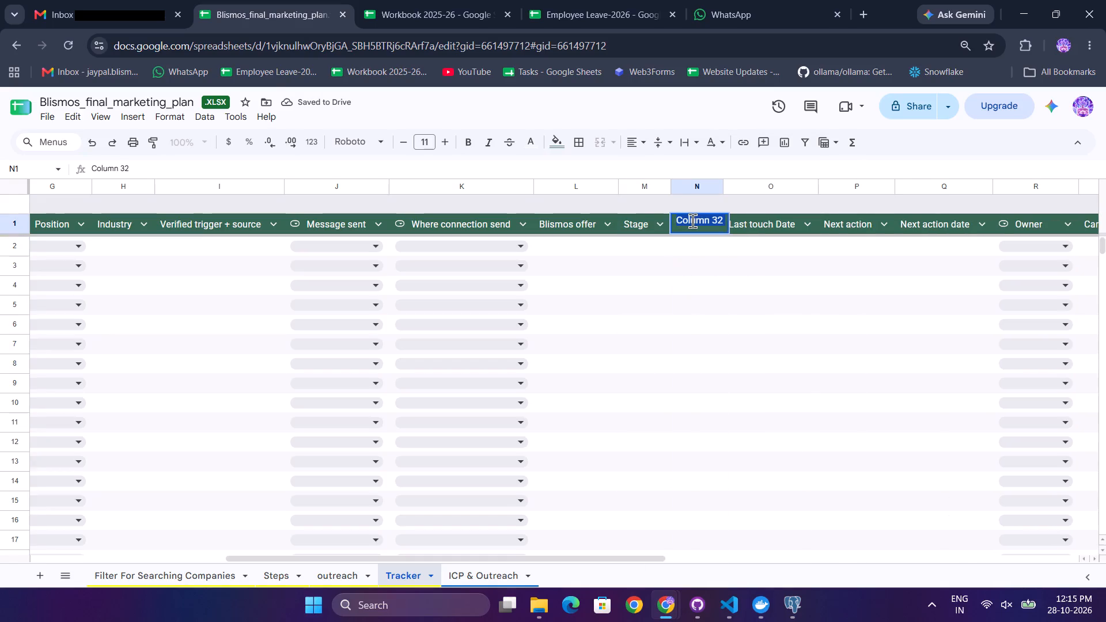
type("Follow-")
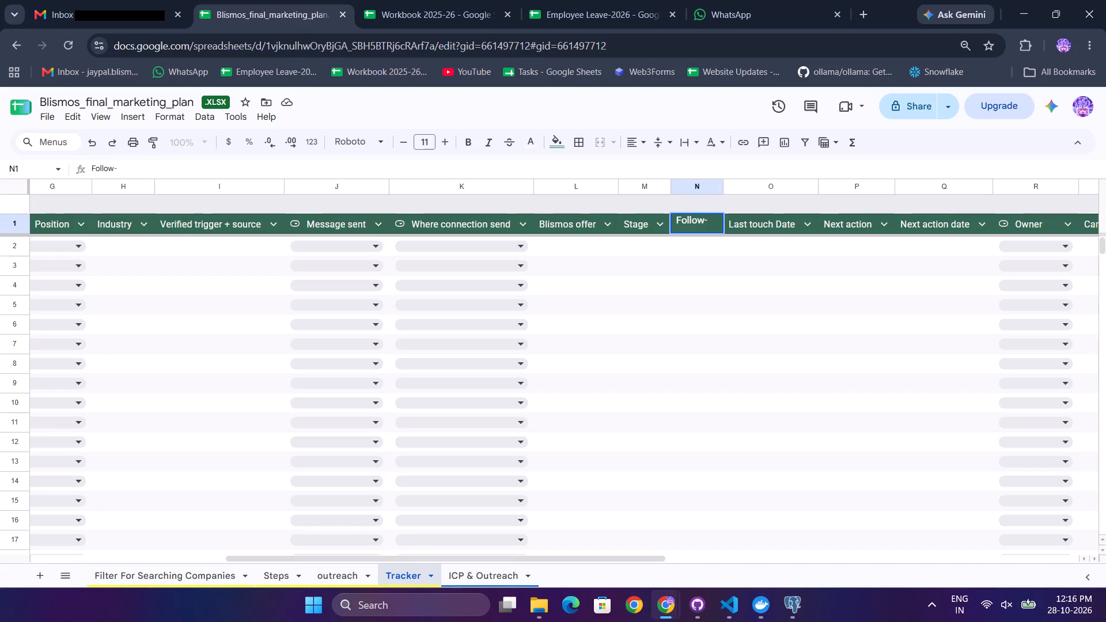
type("uo")
key("Return")
key("Up")
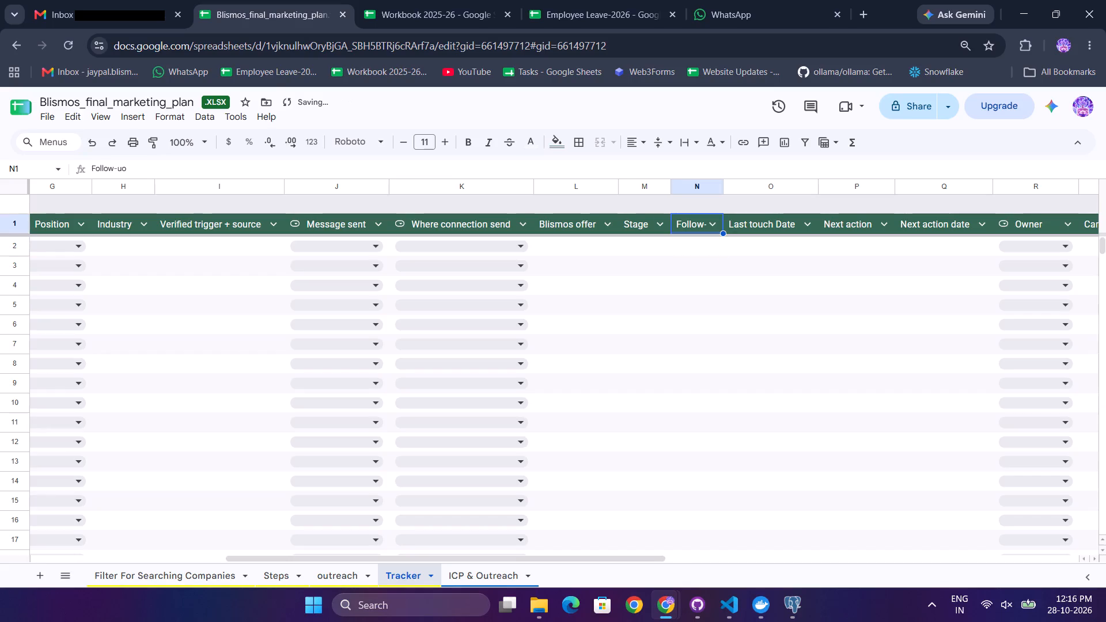
double_click(723, 187)
left_click(739, 167)
key("BackSpace")
key("p")
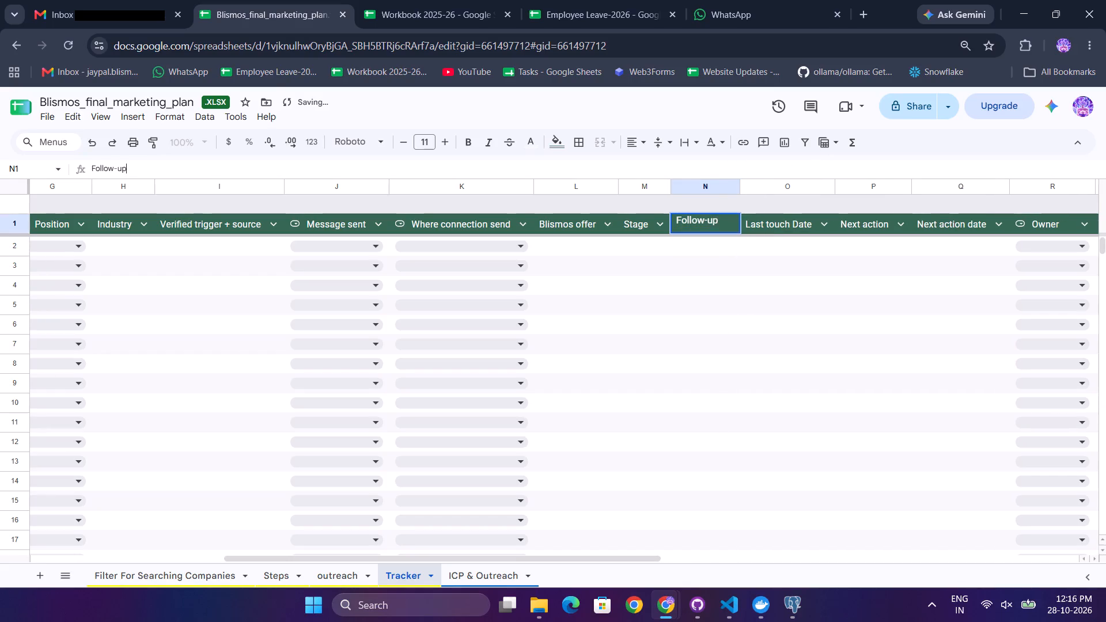
key("Return")
Create a dropdown rule with the options Yes and No for the Follow-up column's cells N2:N1000.
key("ctrl+shift+Down")
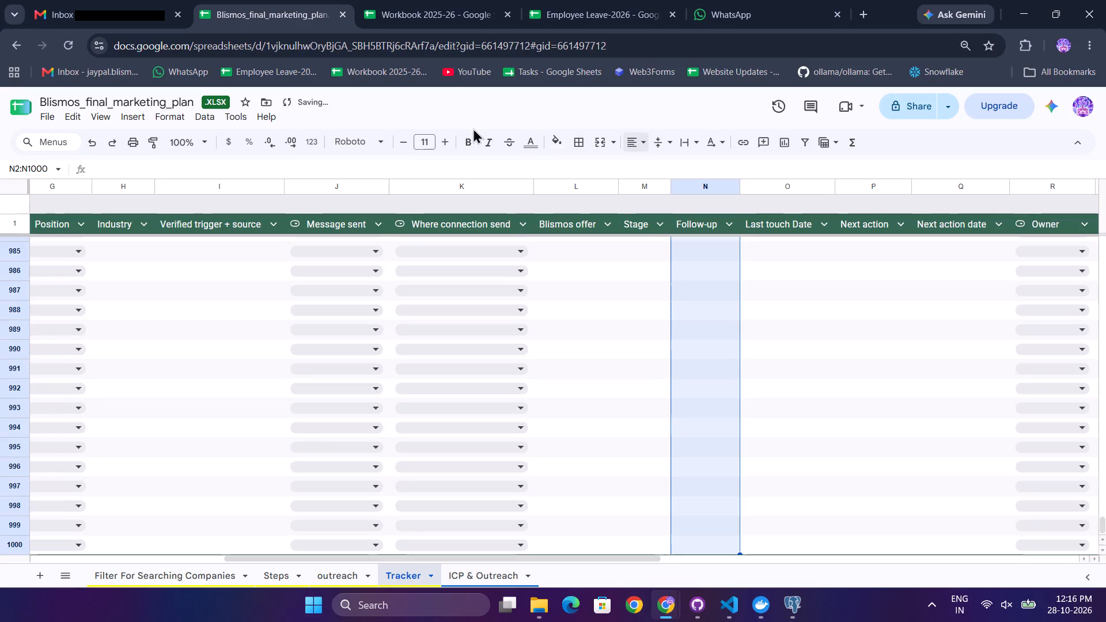
left_click(201, 117)
left_click(248, 380)
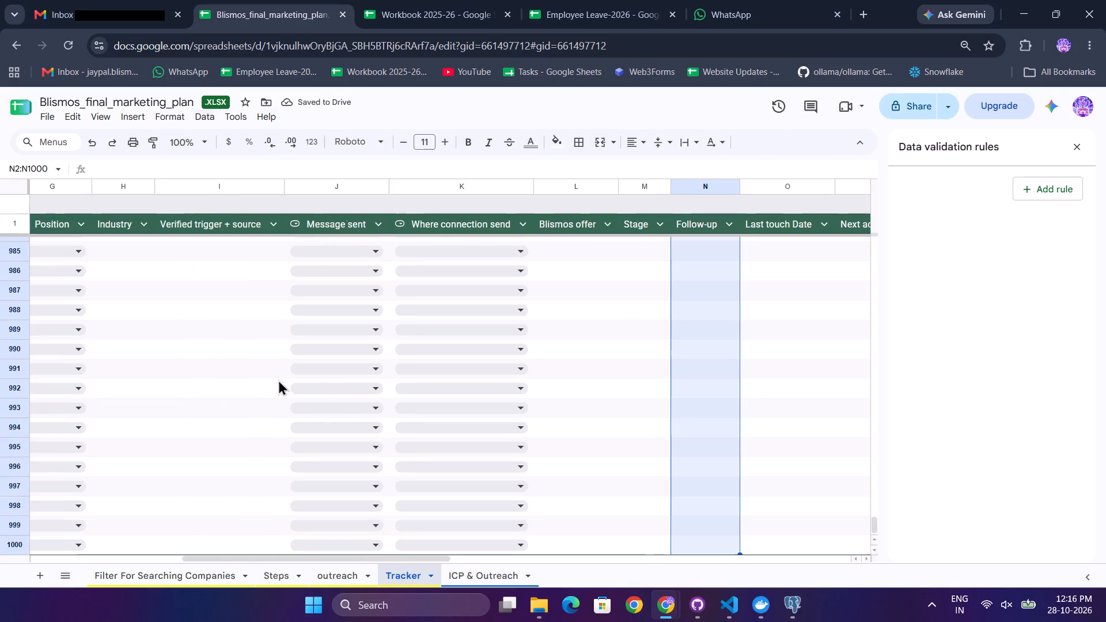
left_click(1072, 191)
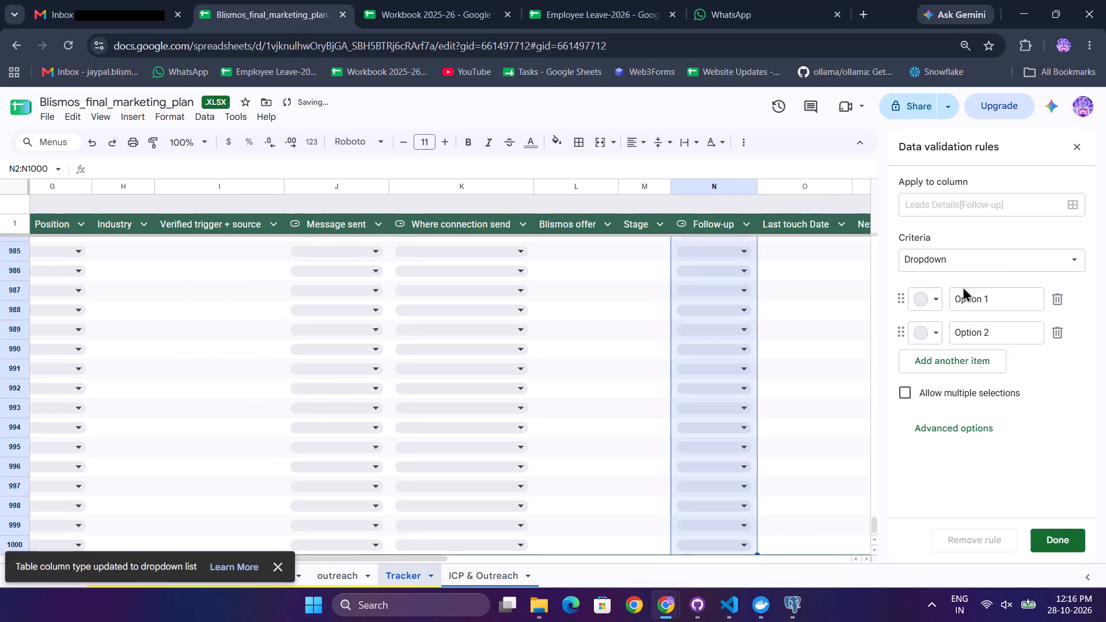
triple_click(994, 296)
type("Yes")
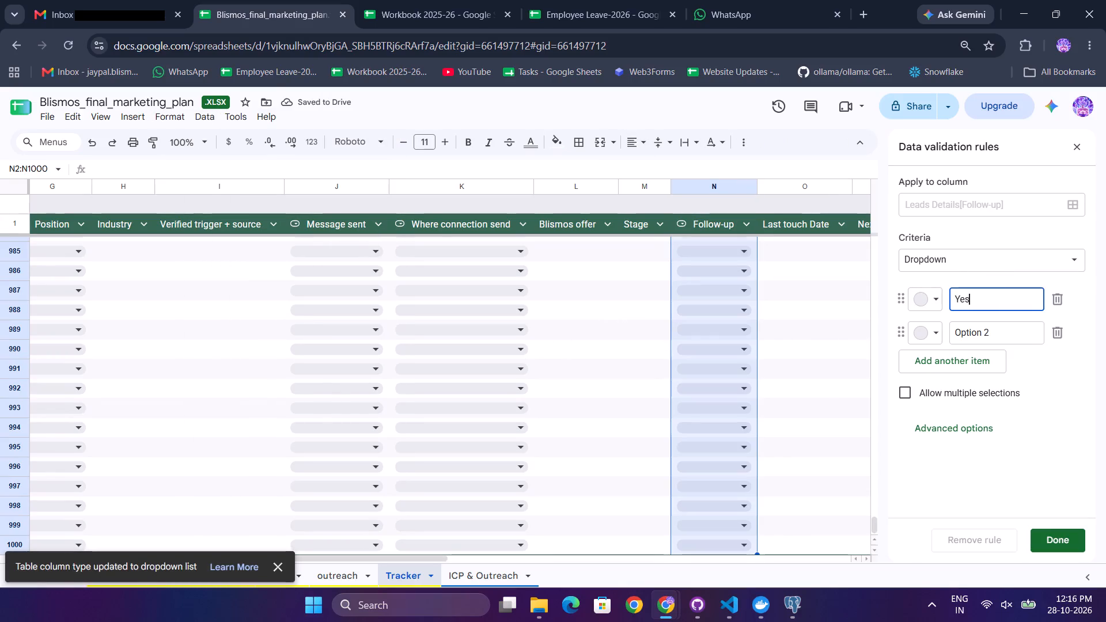
key("Tab")
key("Tab")
key("Tab")
key("Tab")
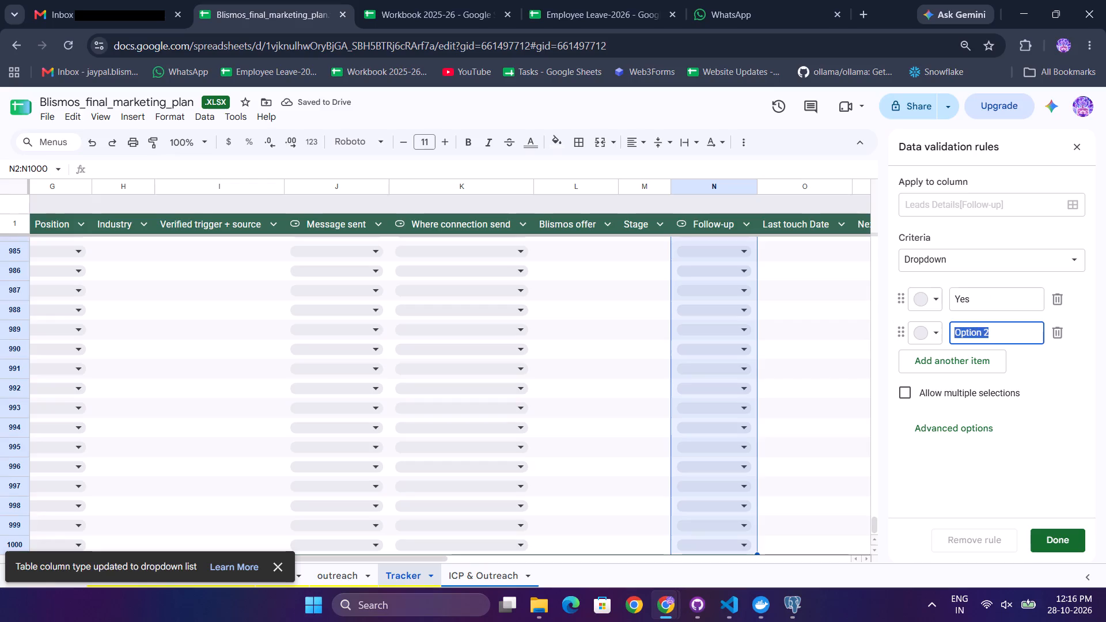
type("No")
Colour the Follow-up dropdown's Yes option light green and its No option dark red.
left_click(921, 305)
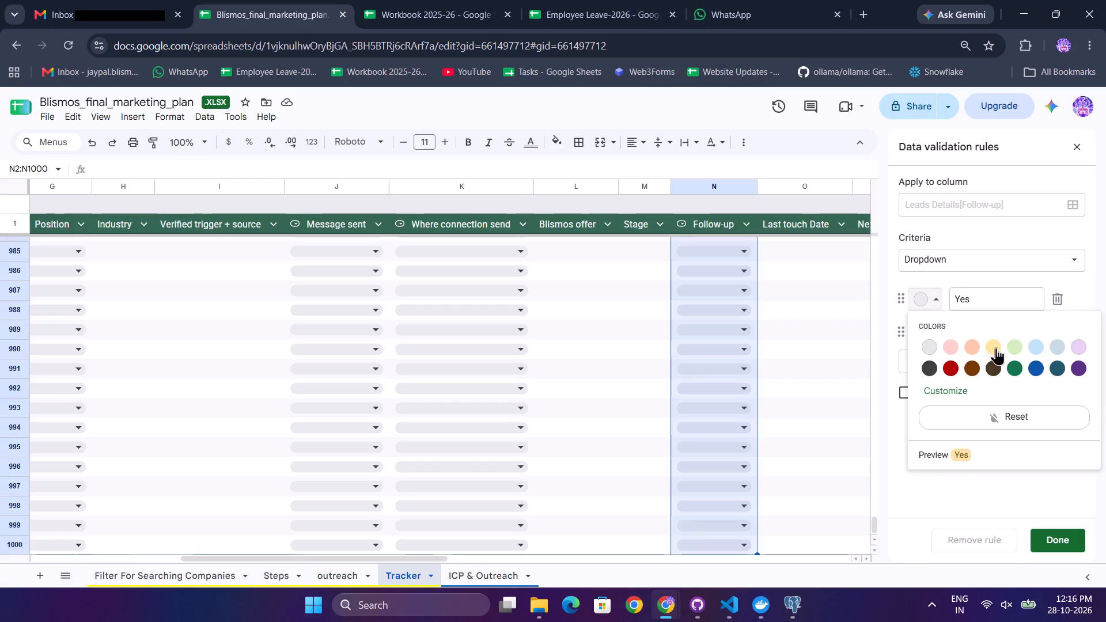
left_click(1016, 342)
left_click(926, 335)
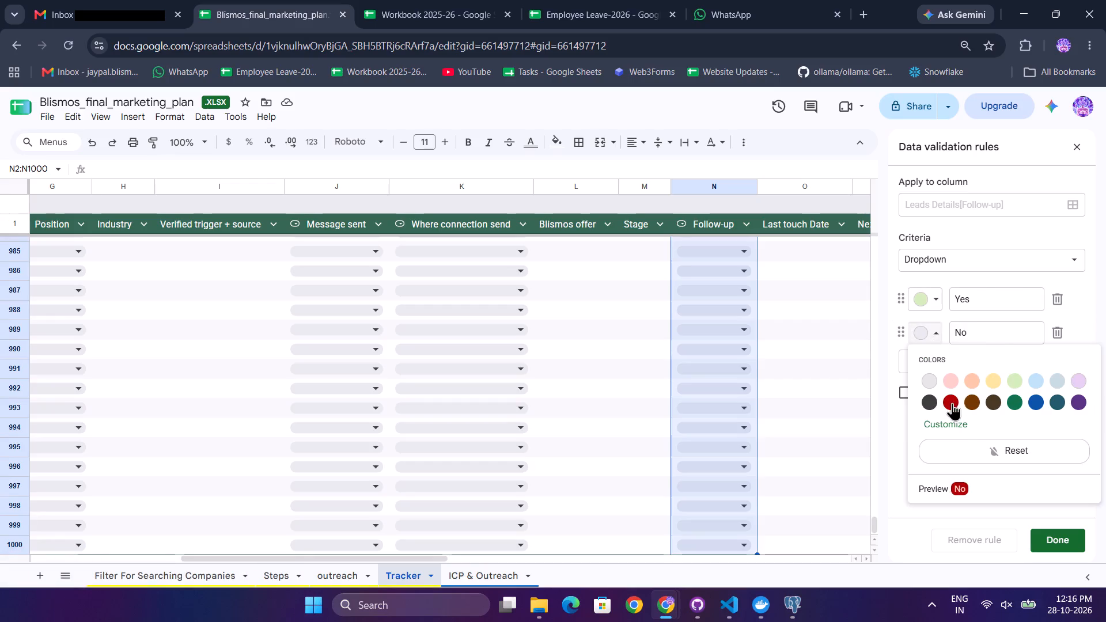
left_click(952, 403)
Add a third Follow-up option, Not Responded, coloured light yellow, and apply the dropdown rule.
left_click(977, 359)
left_click(984, 372)
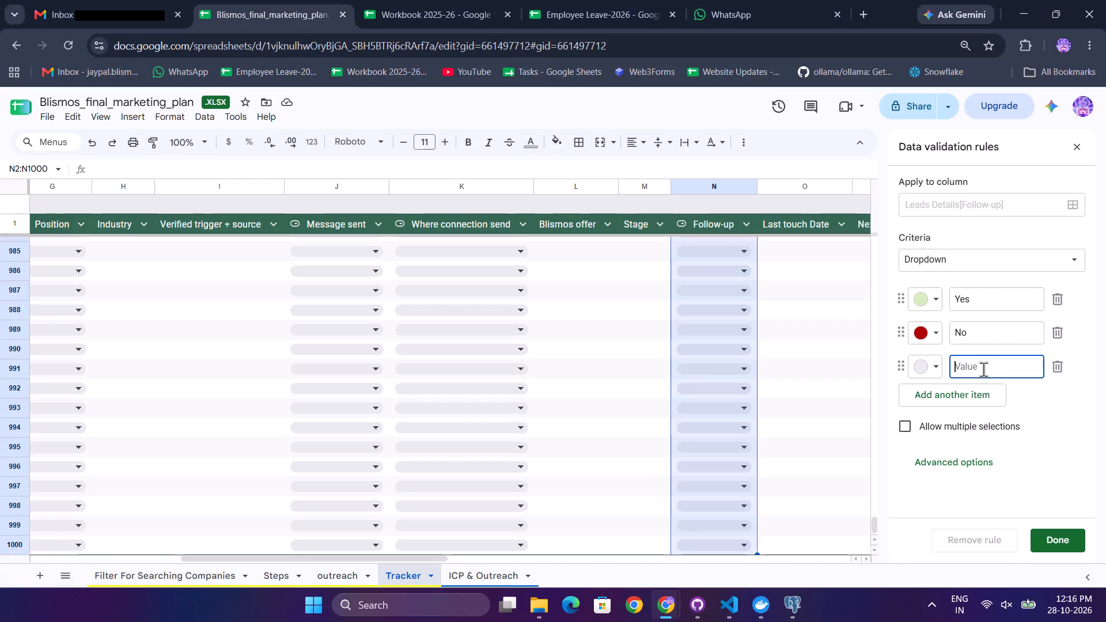
key("shift+n")
key("o")
type("t")
key("space")
type("Responded")
left_click(916, 367)
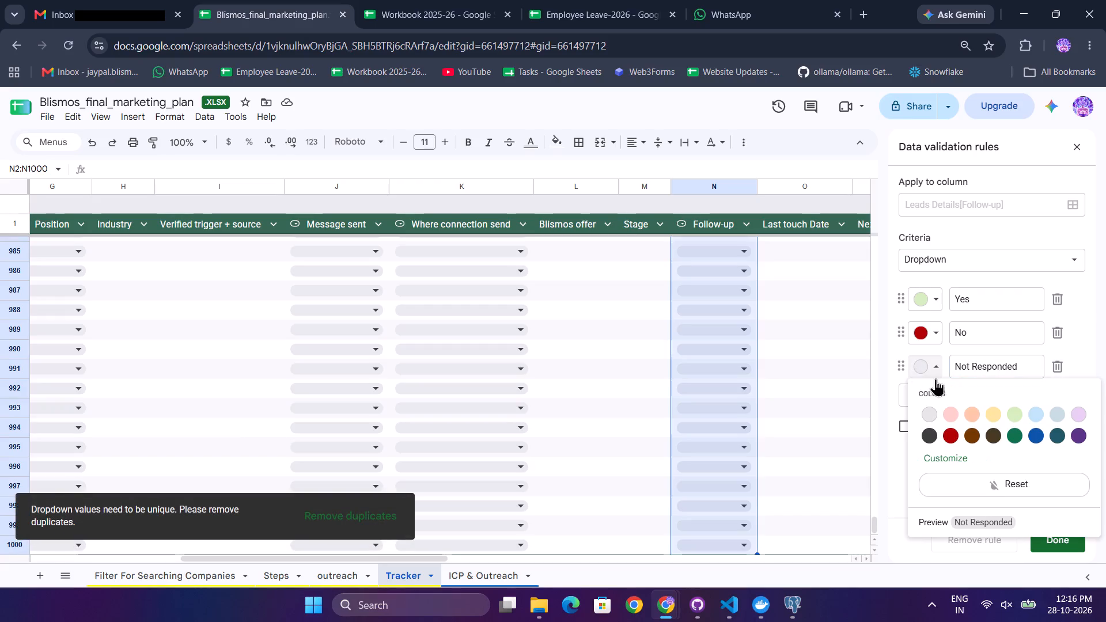
left_click(998, 408)
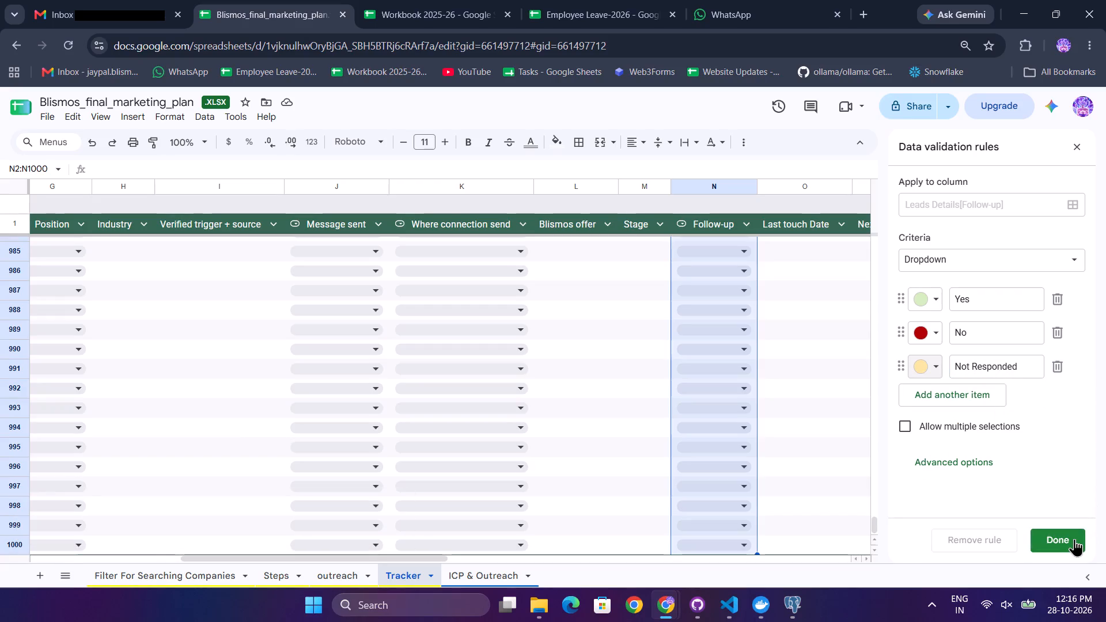
left_click(1074, 538)
Apply all borders to the entire Leads Details table, from the Lead ID header in A1 through row 1000 of column AF.
left_click(831, 283)
scroll(831, 283, "up", 15)
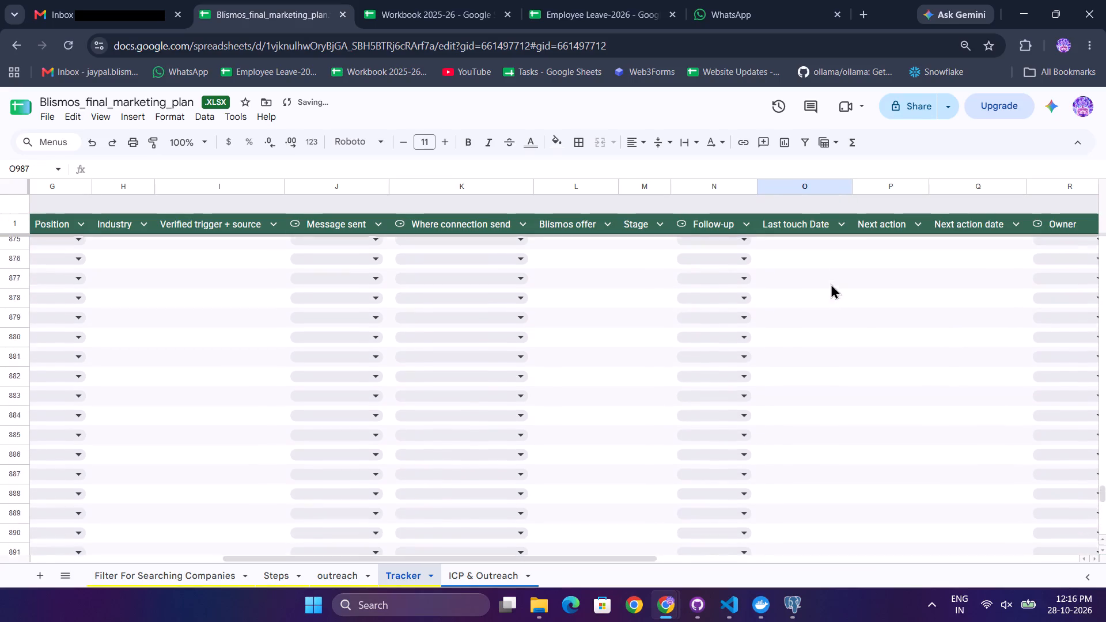
scroll(831, 283, "up", 1)
left_click(839, 283)
key("ctrl+Up")
key("Down")
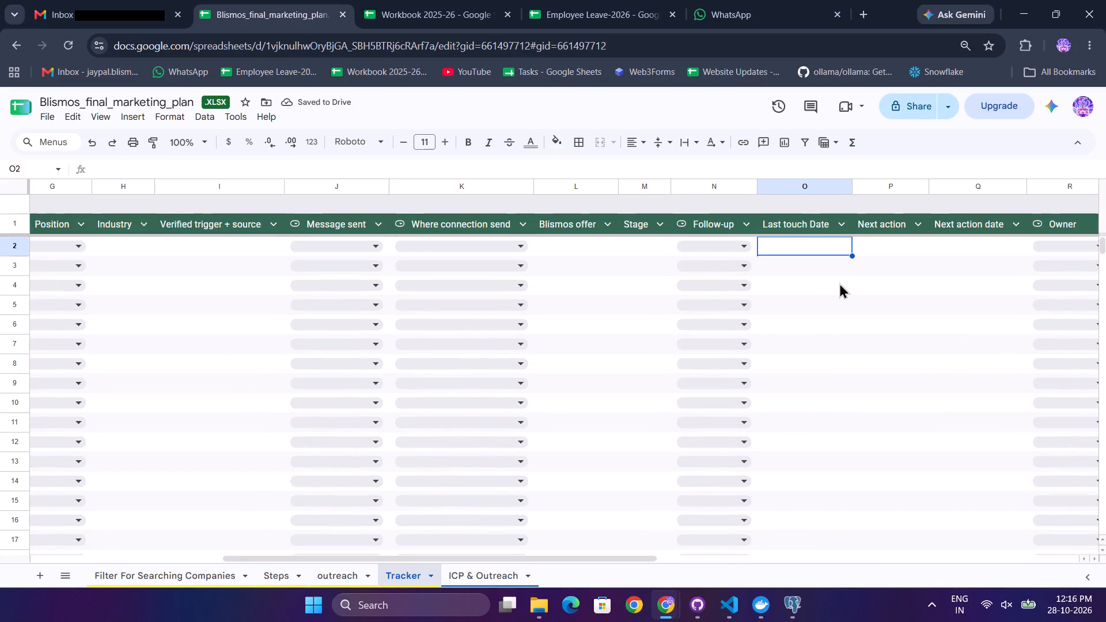
key("Left")
key("ctrl+Left")
key("ctrl+Left")
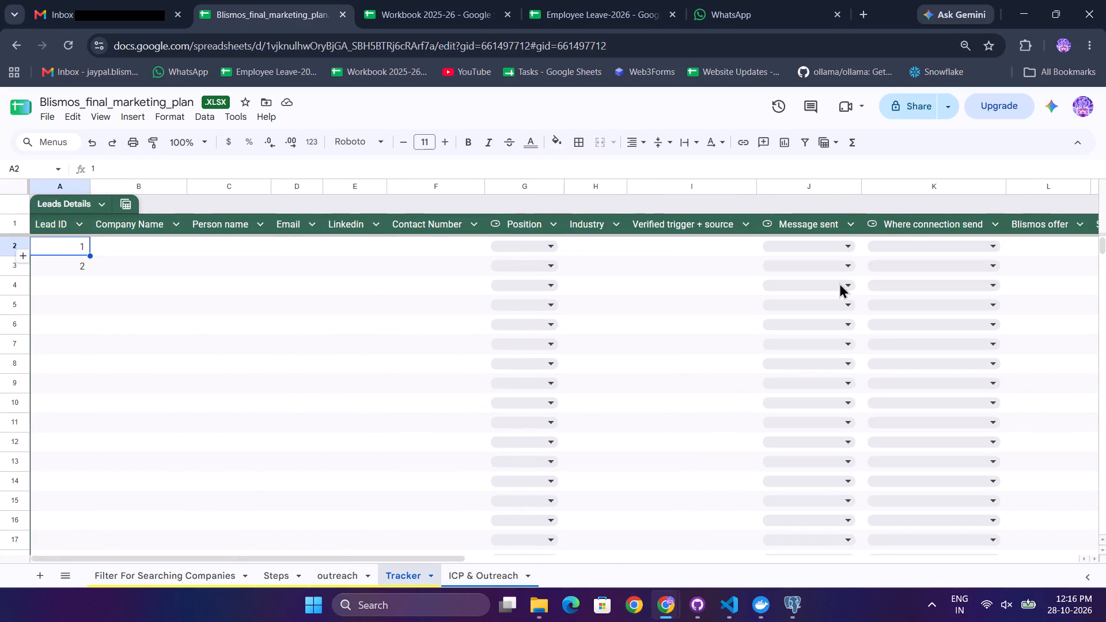
key("Up")
key("ctrl+shift+Down")
key("ctrl+shift+Down")
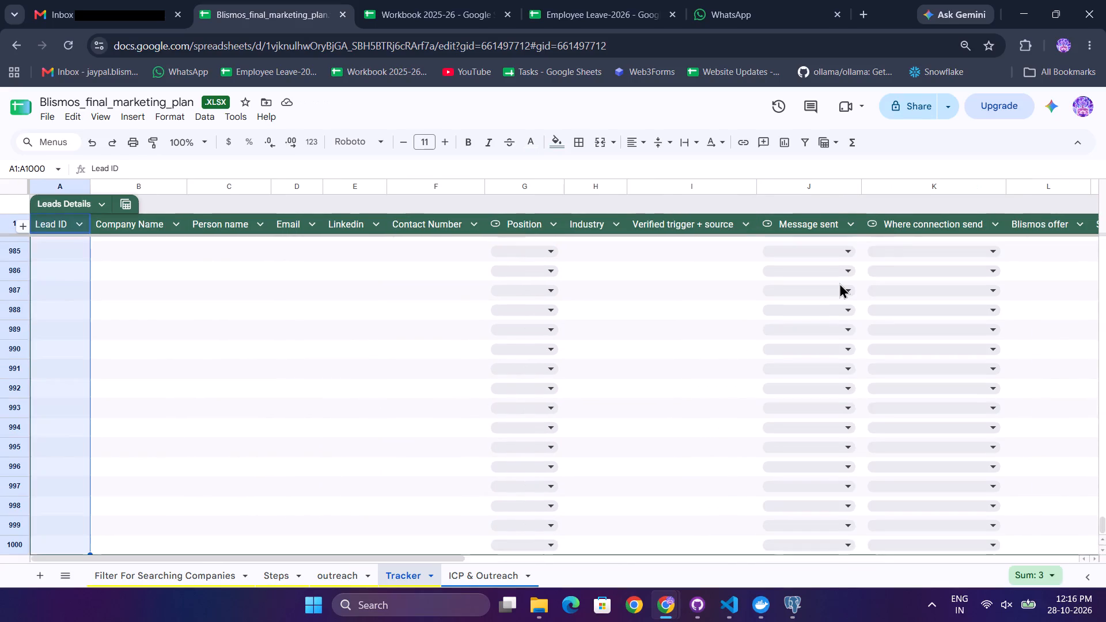
key("ctrl+shift+Right")
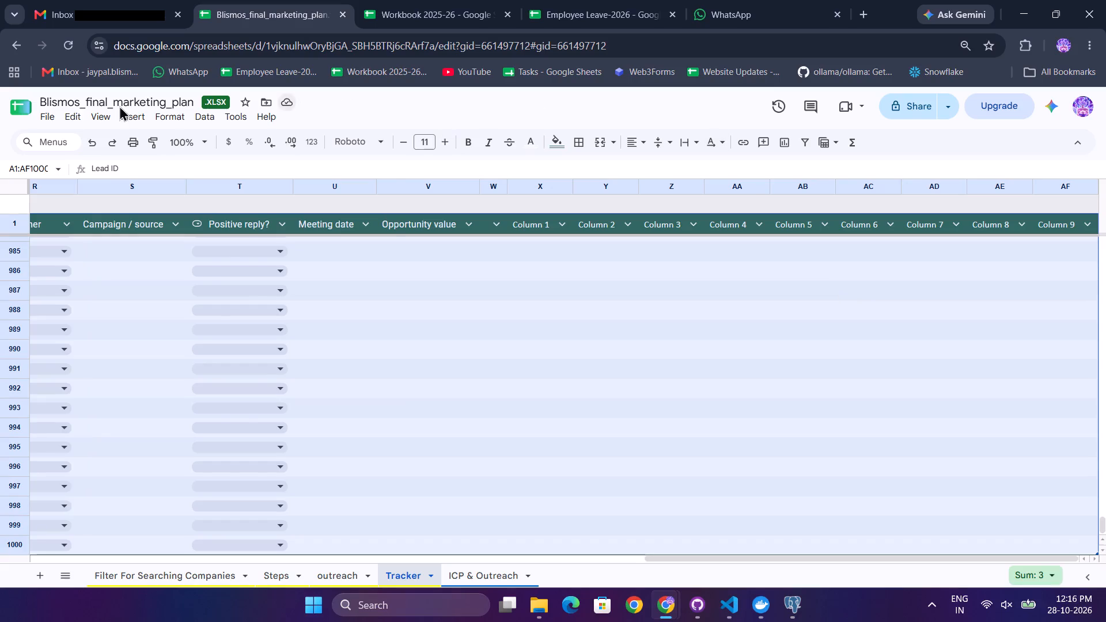
left_click(199, 115)
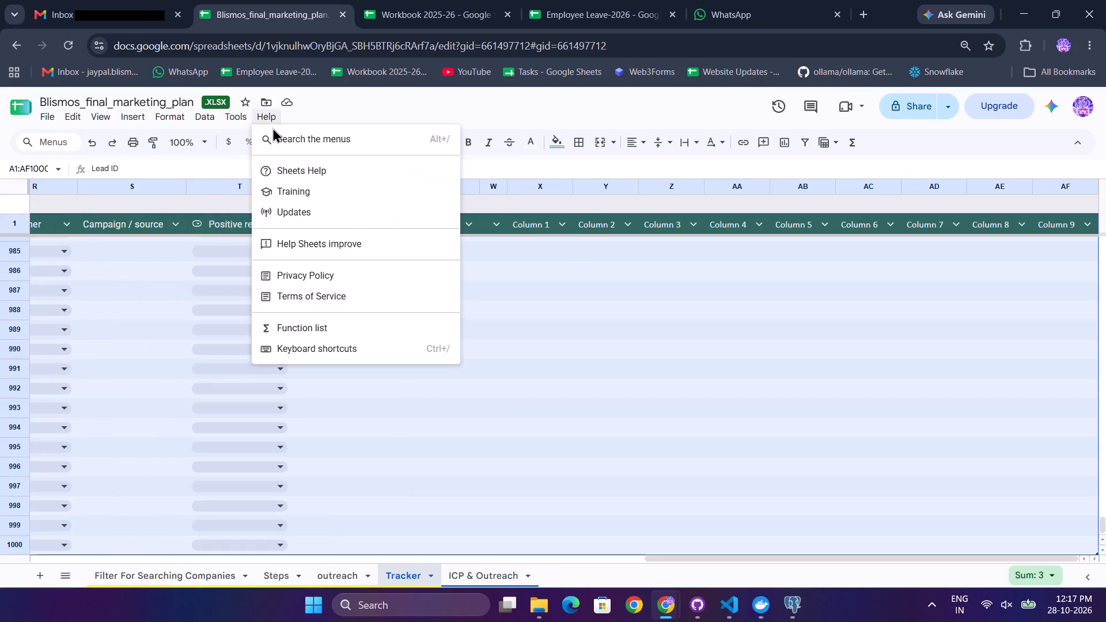
left_click(575, 147)
left_click(587, 170)
left_click(399, 308)
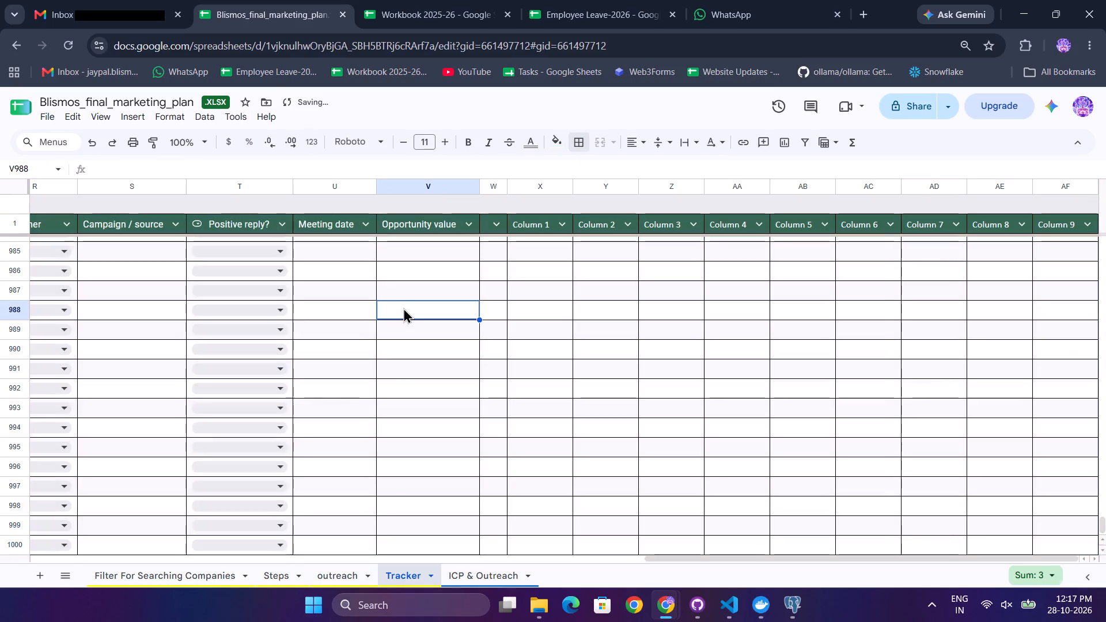
Return to the first lead record in A2 and save the spreadsheet.
key("ctrl+Left")
key("ctrl+Up")
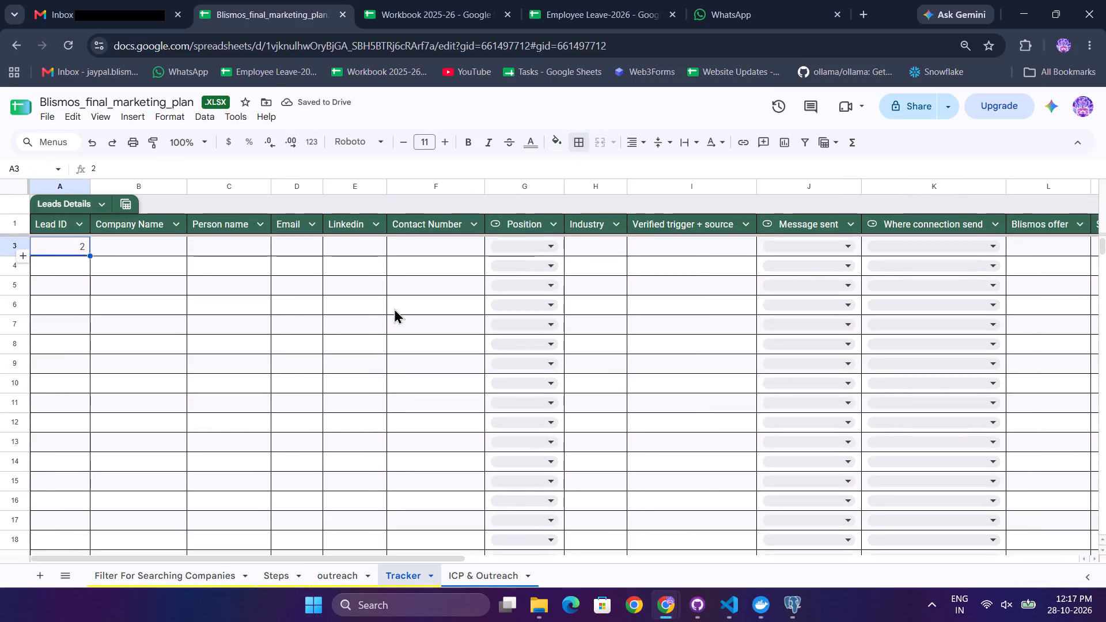
key("ctrl+Up")
key("Down")
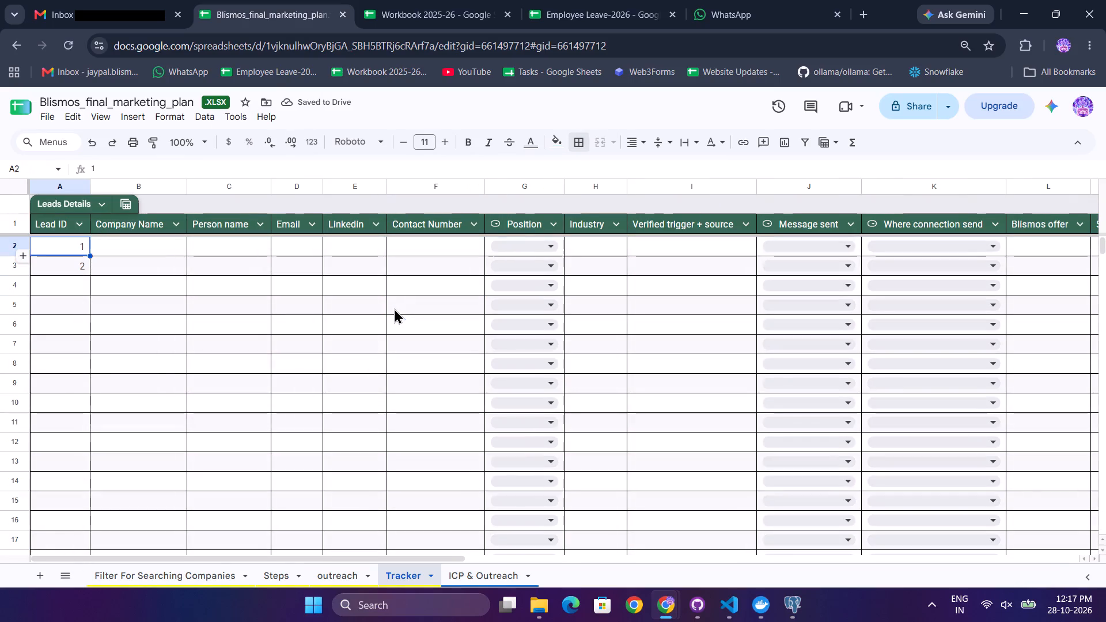
key("ctrl+s")
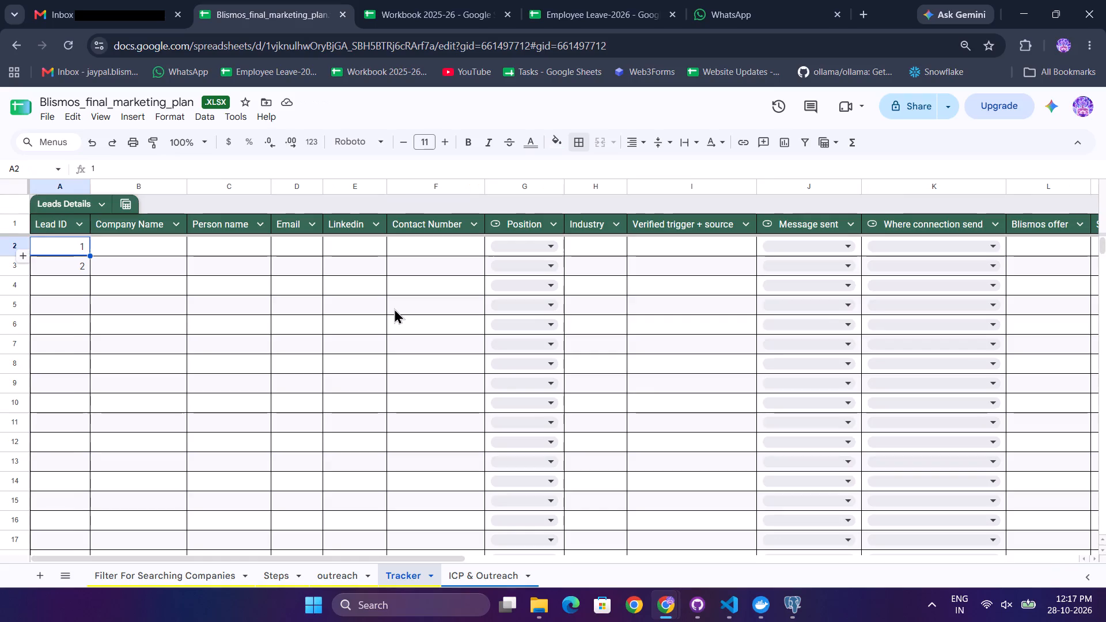